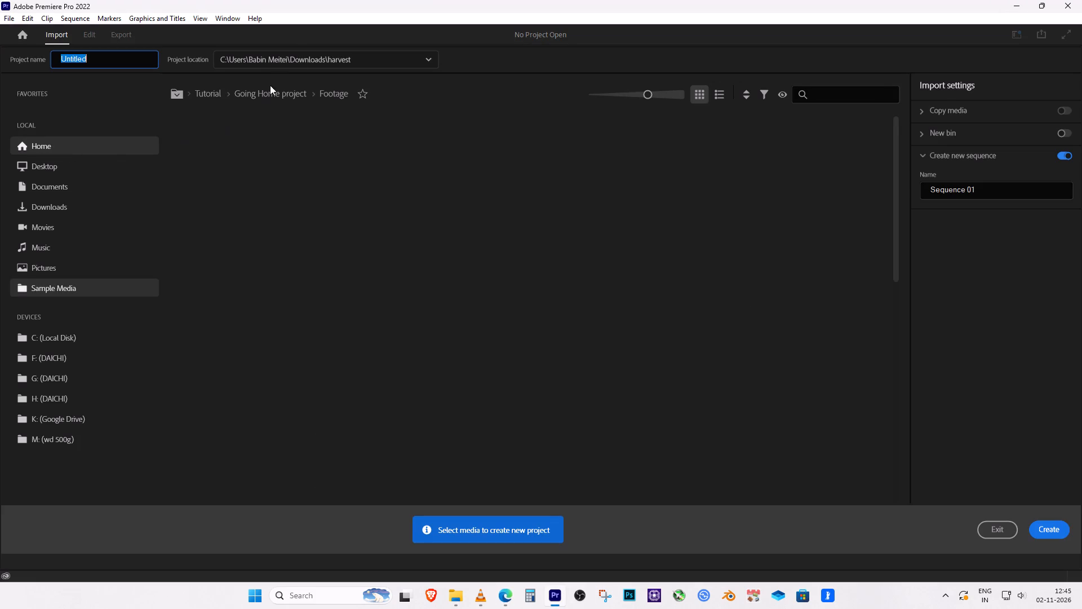
left_click(321, 56)
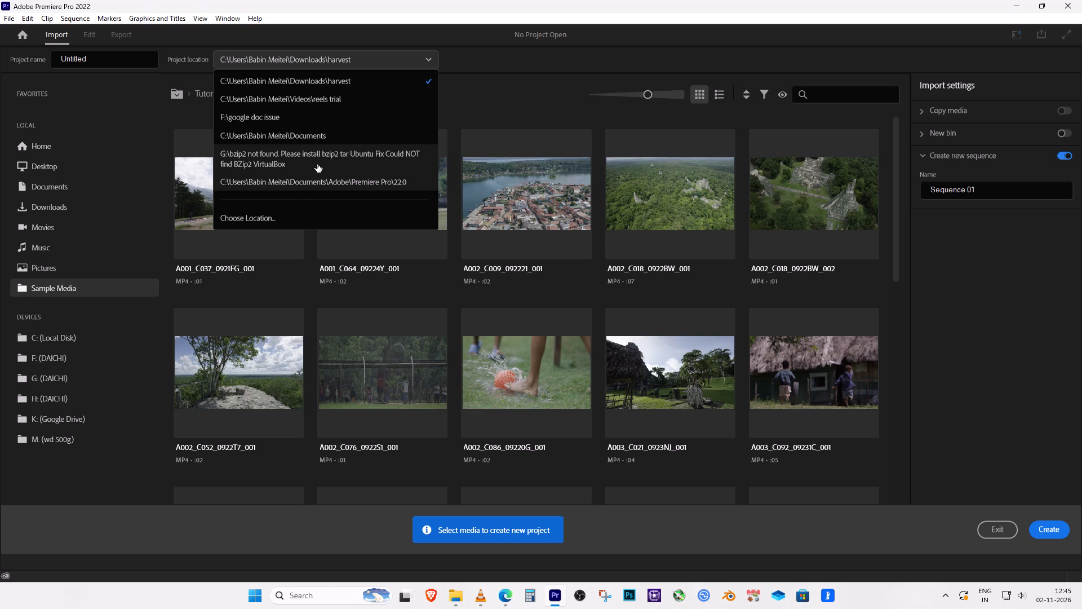
left_click(317, 164)
left_click(134, 61)
left_click_drag(134, 61, 0, 57)
key("ctrl+v")
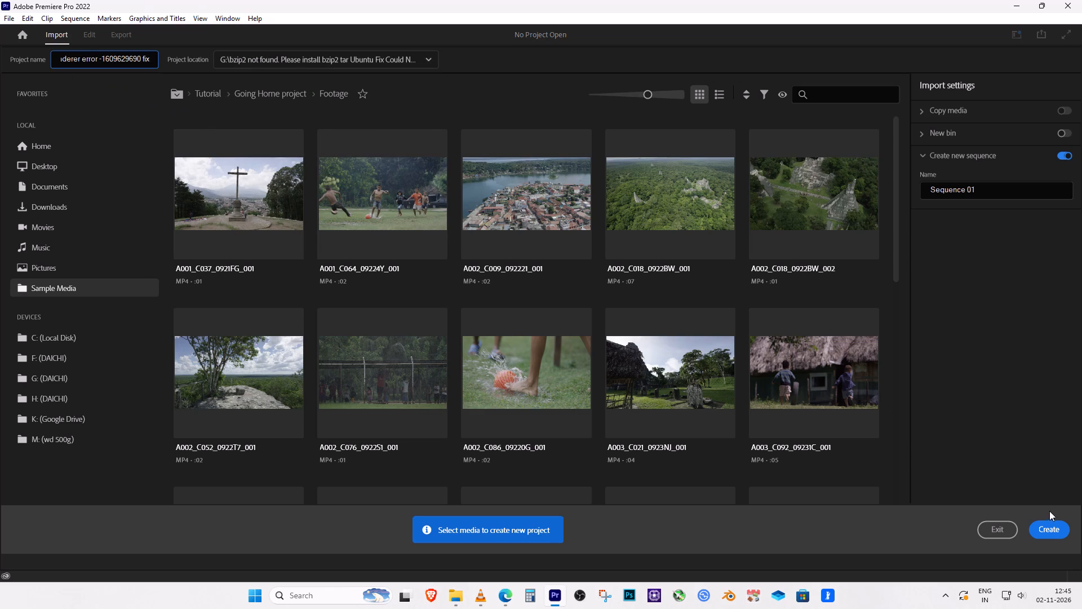
left_click(1049, 527)
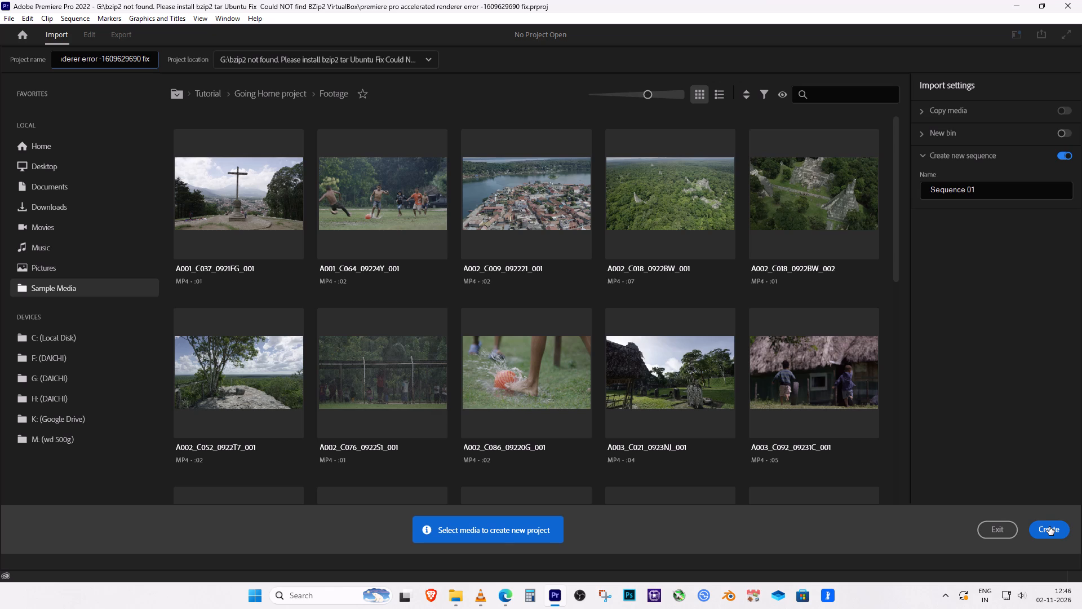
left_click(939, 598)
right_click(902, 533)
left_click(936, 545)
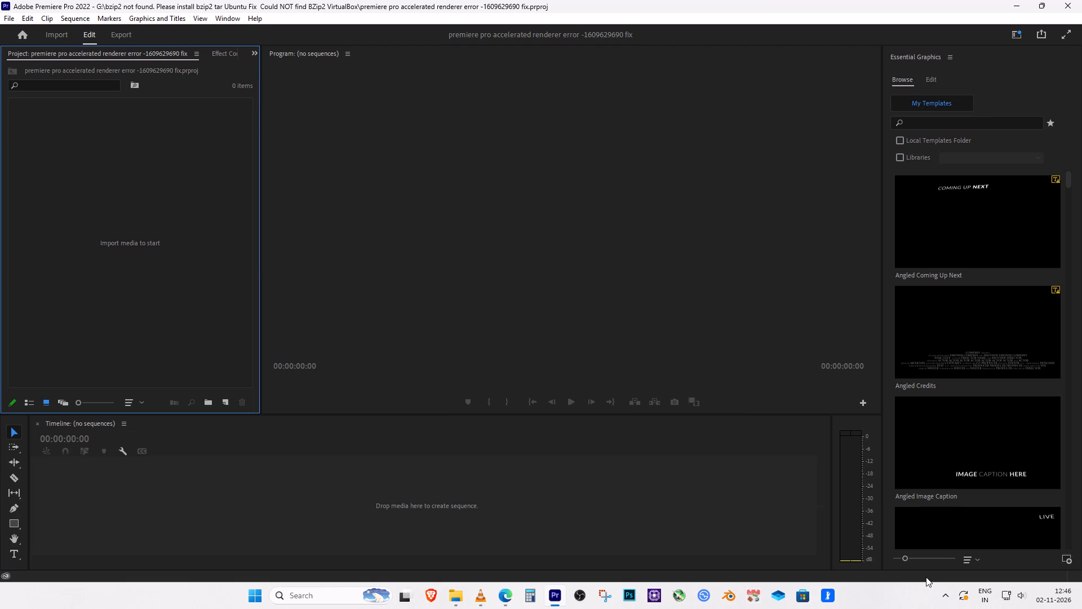
Enlarge the timeline area by raising the divider between it and the project and program areas.
left_click_drag(412, 413, 415, 398)
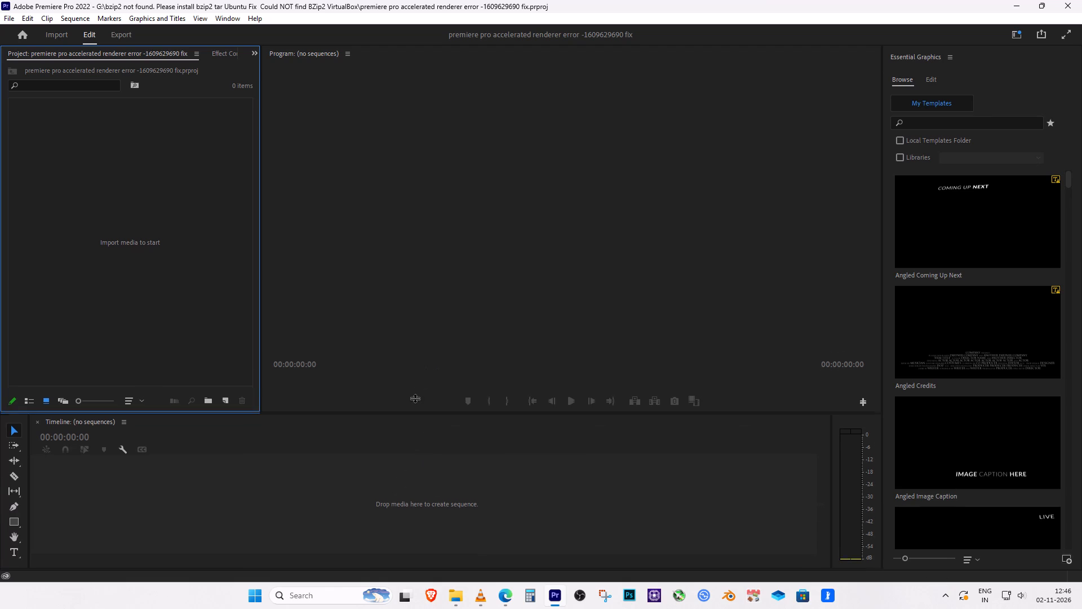
left_click_drag(415, 398, 418, 376)
right_click(108, 227)
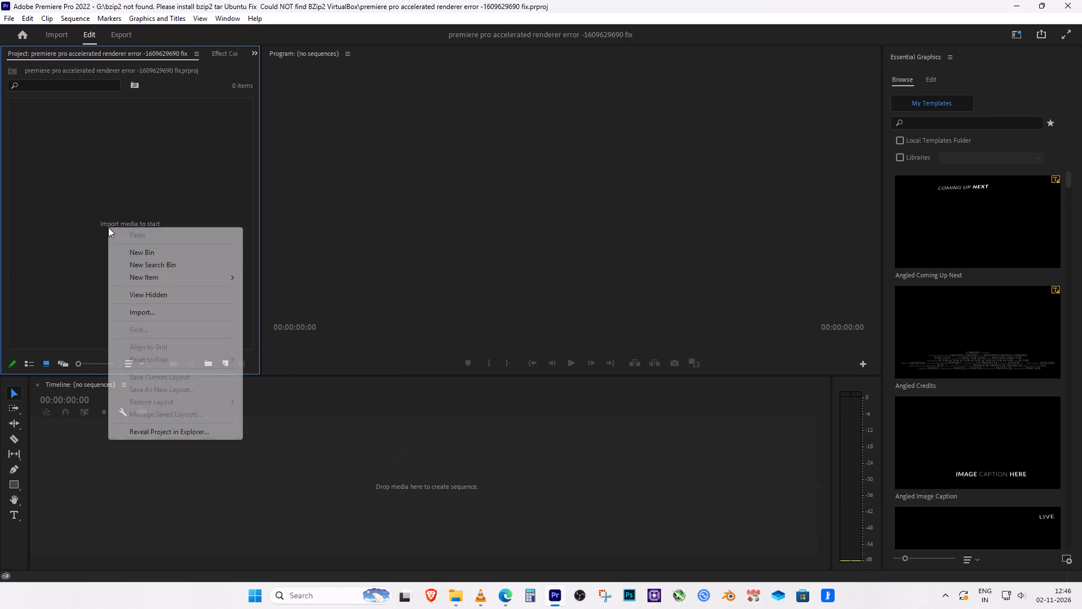
left_click(141, 311)
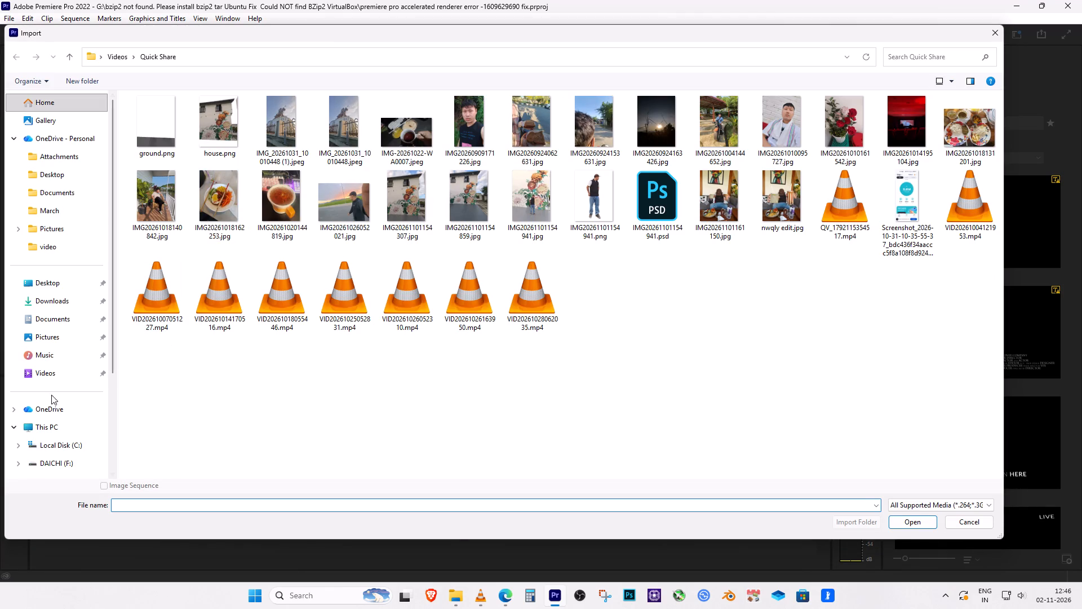
left_click(43, 369)
double_click(229, 210)
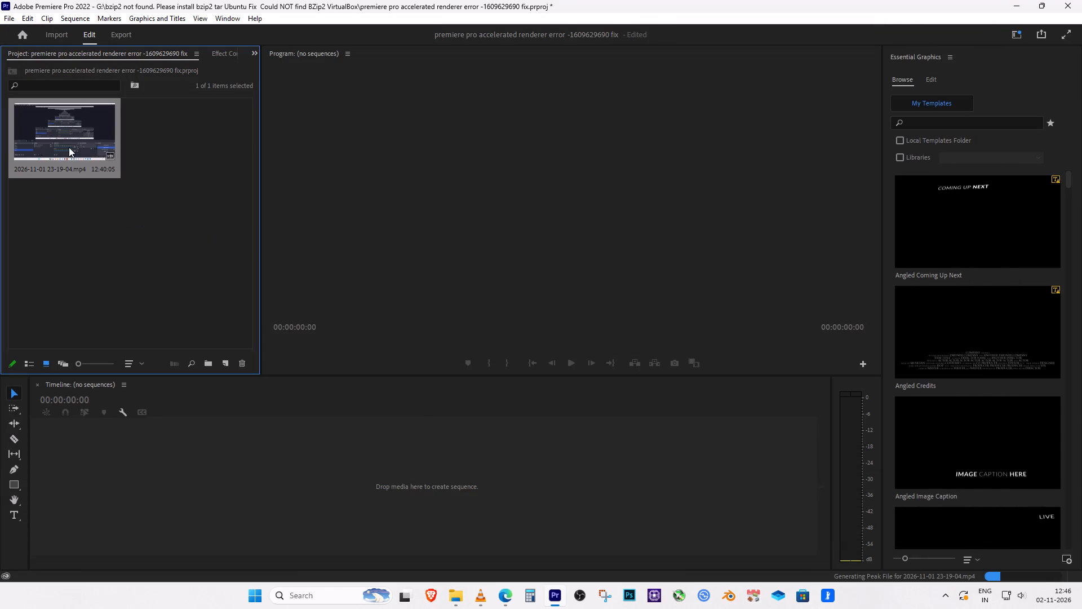
left_click_drag(69, 147, 426, 492)
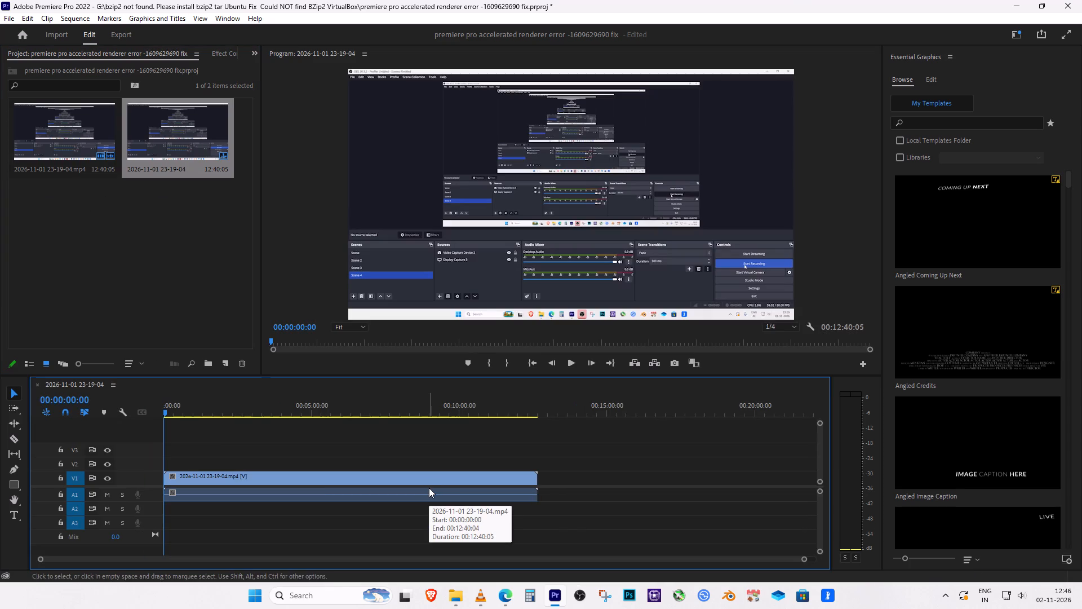
Move the playhead to 00:00:09:09 and set the program preview's playback resolution to Full.
left_click(165, 413)
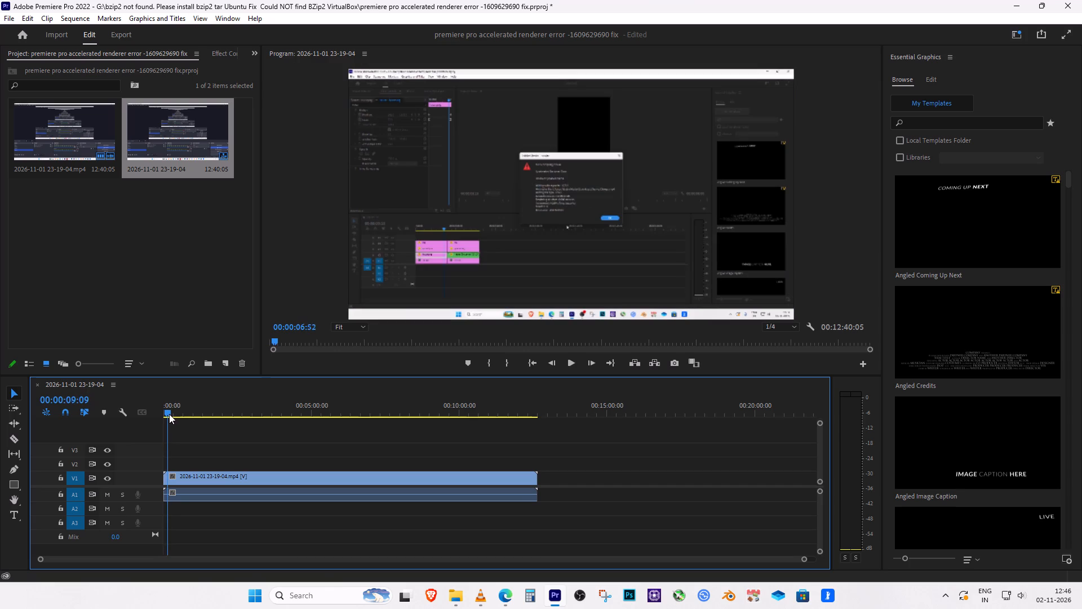
left_click(775, 332)
left_click(777, 328)
left_click(774, 337)
Cut the recording near the 00:00:09:09 playhead, delete the opening piece, and move the remainder to the sequence start.
left_click(195, 488)
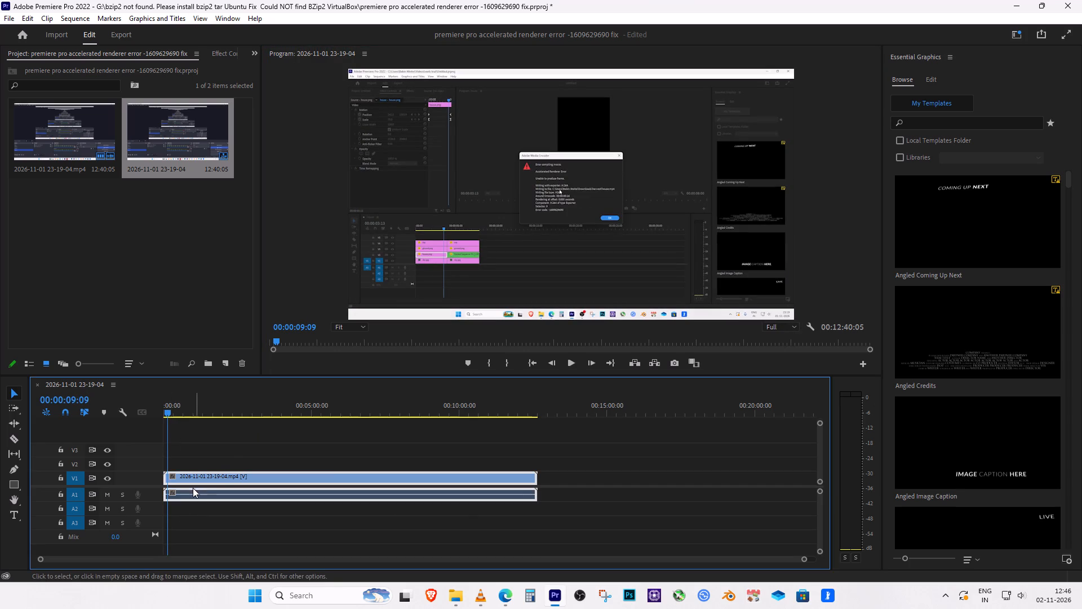
key("s")
left_click(165, 479)
key("c")
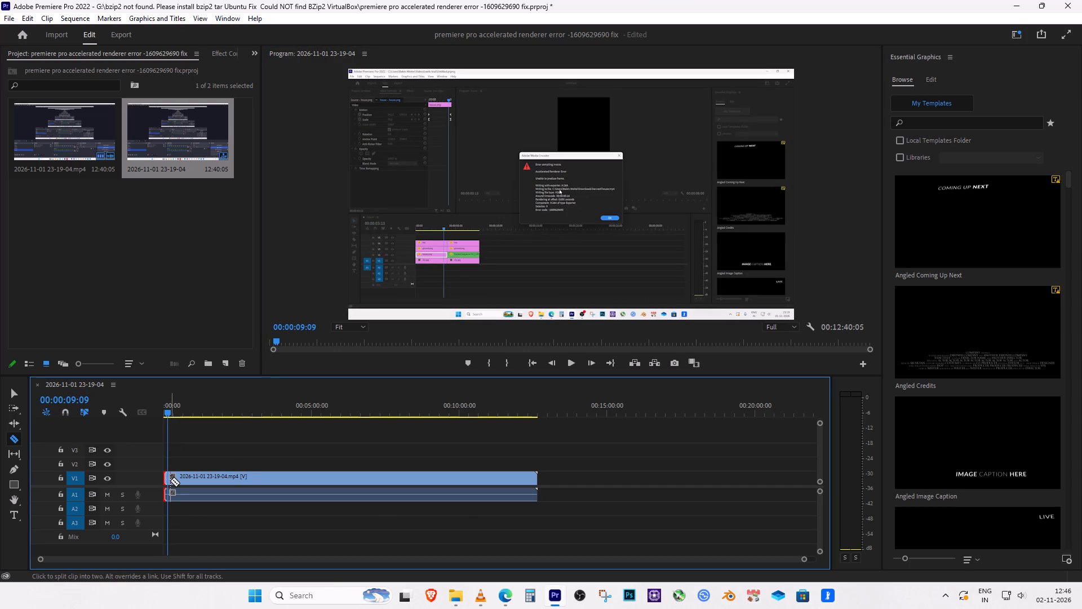
left_click(168, 479)
key("v")
left_click(165, 478)
key("Delete")
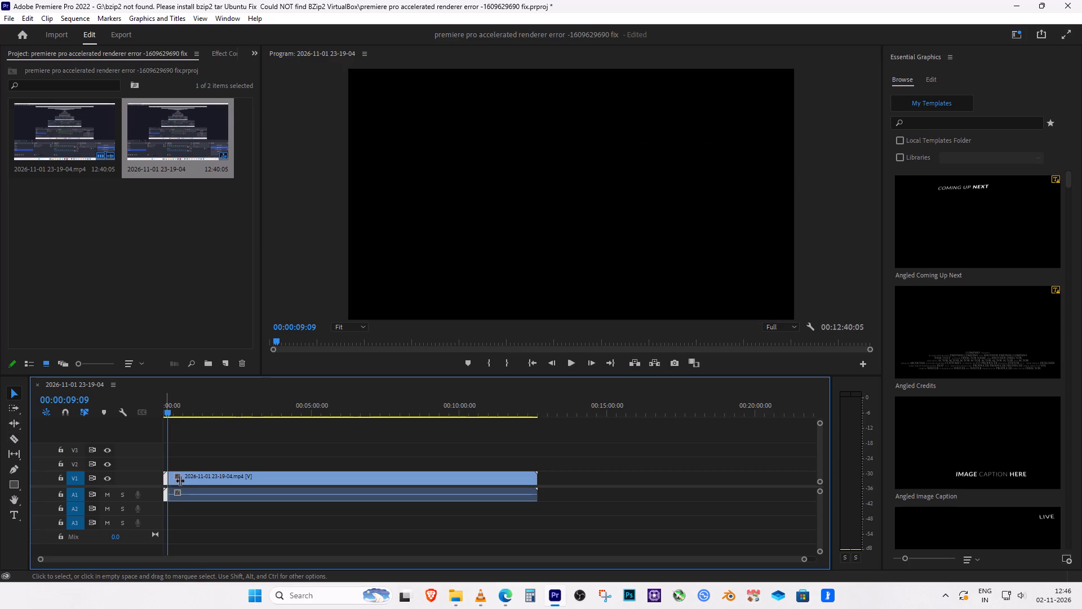
left_click_drag(196, 483, 168, 478)
left_click_drag(218, 482, 167, 482)
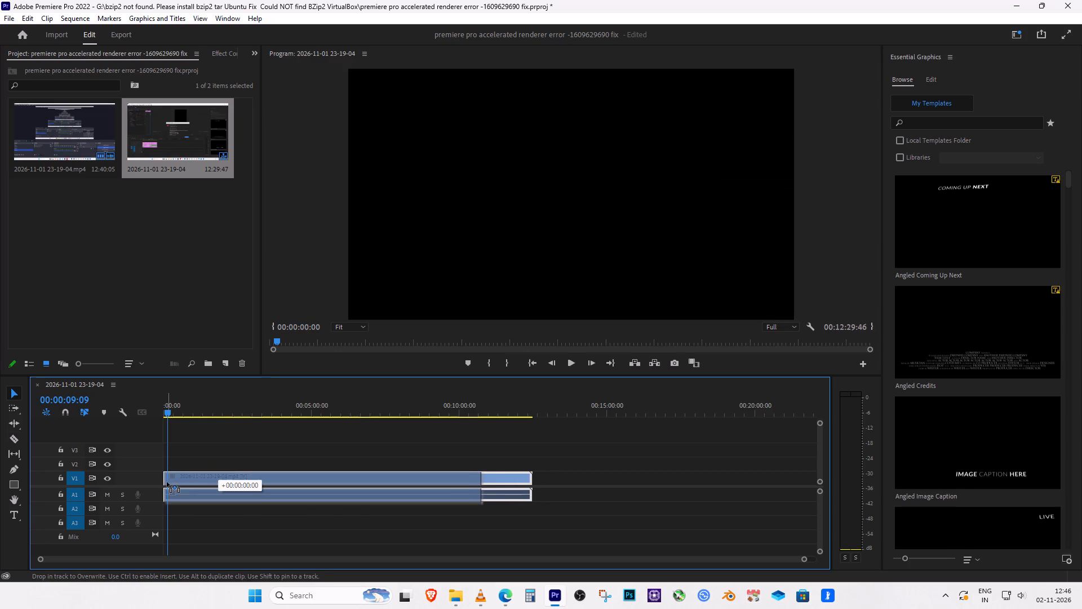
left_click_drag(167, 482, 100, 472)
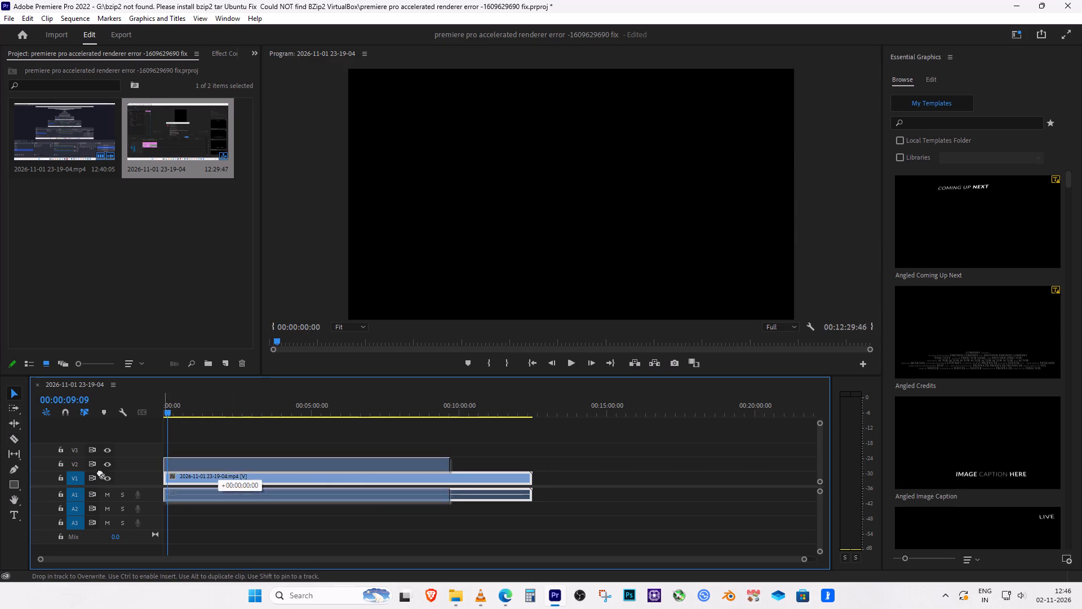
left_click_drag(100, 472, 128, 473)
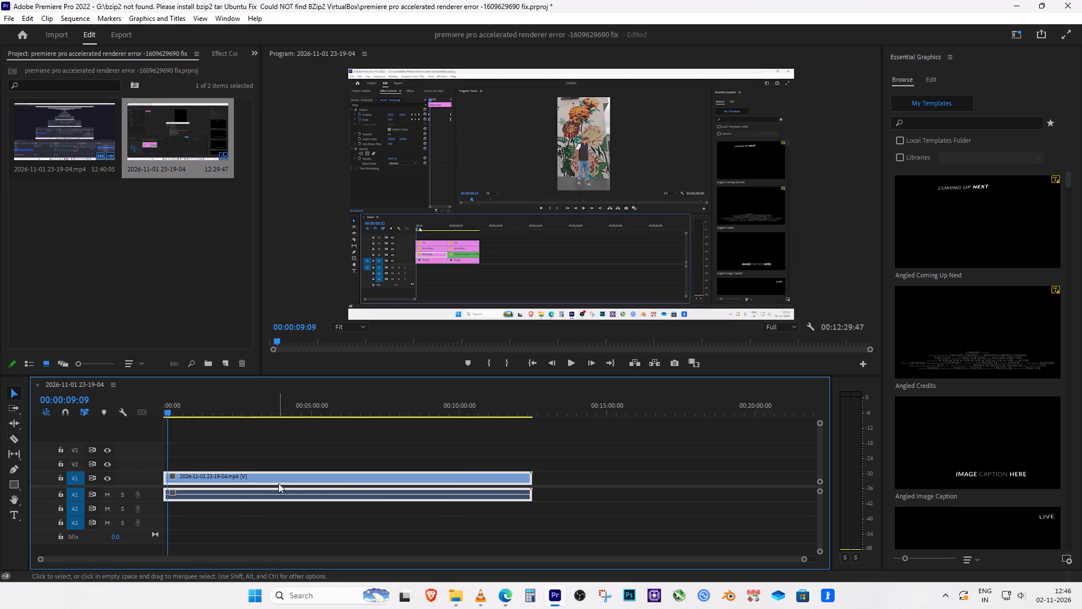
left_click_drag(278, 483, 269, 482)
Split the recording at 00:00:02:20 and move the remainder about one minute later, leaving a gap after the short opening clip.
left_click_drag(168, 418, 94, 411)
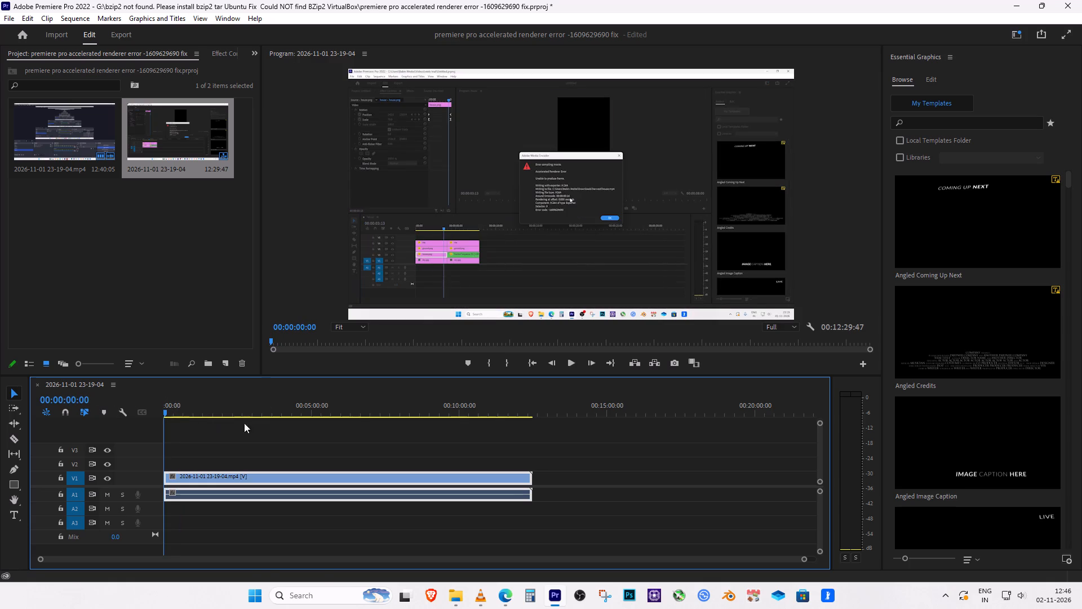
key("space")
key("space")
left_click_drag(807, 559, 741, 551)
left_click(170, 408)
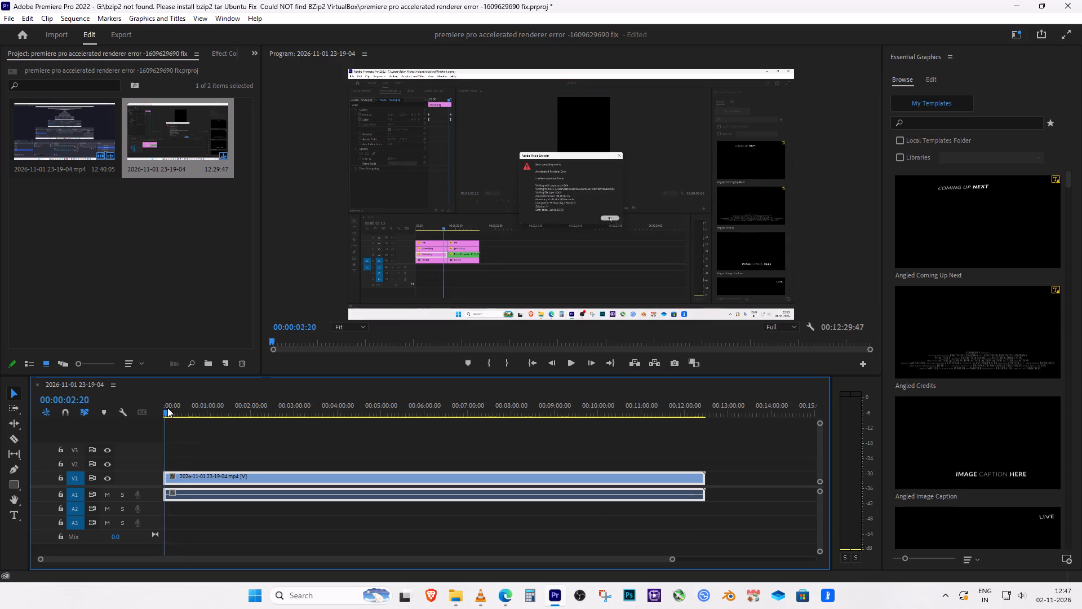
key("c")
left_click(165, 475)
key("v")
left_click_drag(201, 478, 246, 480)
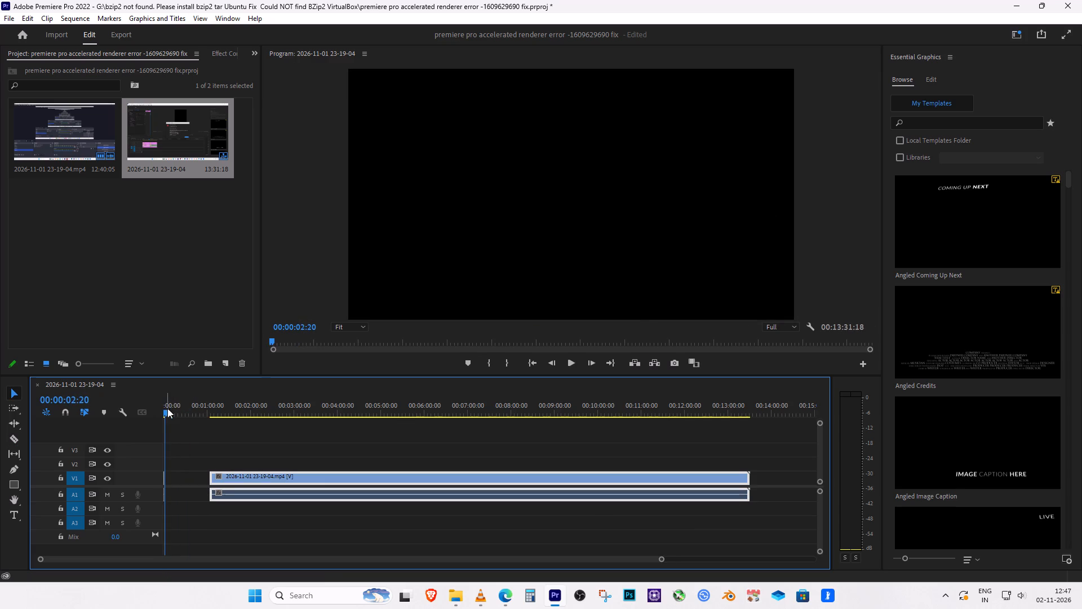
Slow the short opening clip showing the error dialog to 20% speed.
left_click_drag(167, 408, 162, 408)
left_click_drag(662, 558, 529, 551)
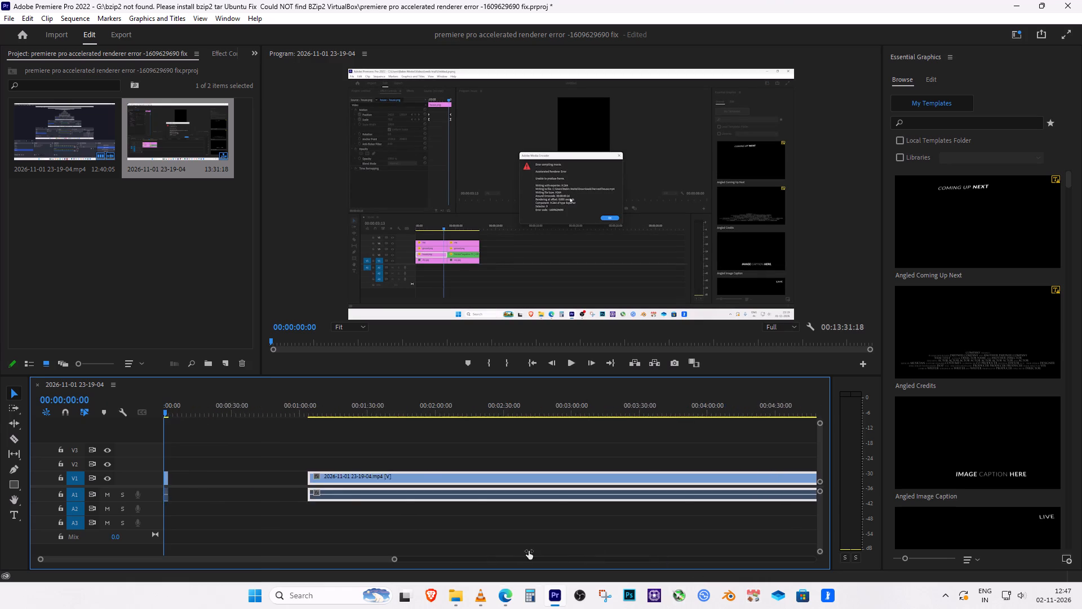
left_click_drag(529, 551, 445, 551)
left_click(180, 479)
left_click(179, 480)
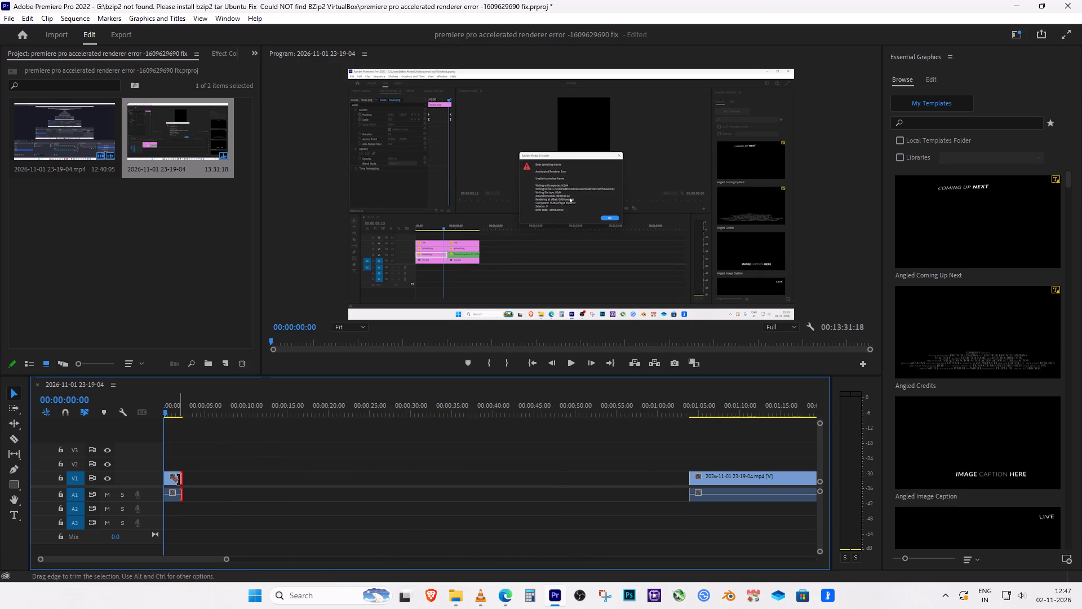
left_click(179, 480)
left_click(172, 479)
left_click_drag(186, 408, 162, 413)
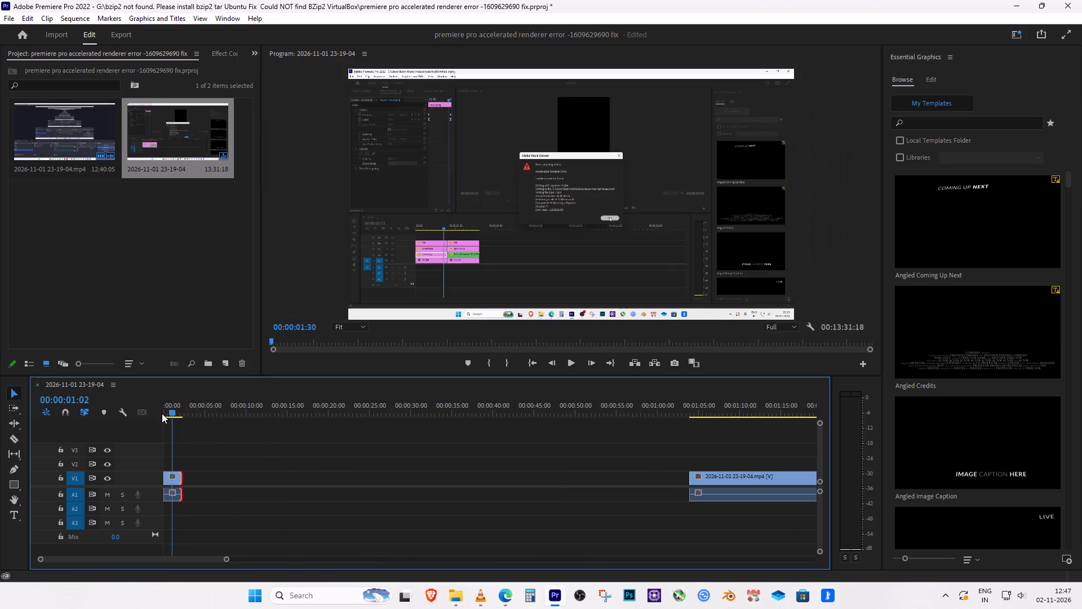
left_click_drag(162, 413, 135, 416)
left_click(207, 476)
left_click(162, 479)
left_click(168, 478)
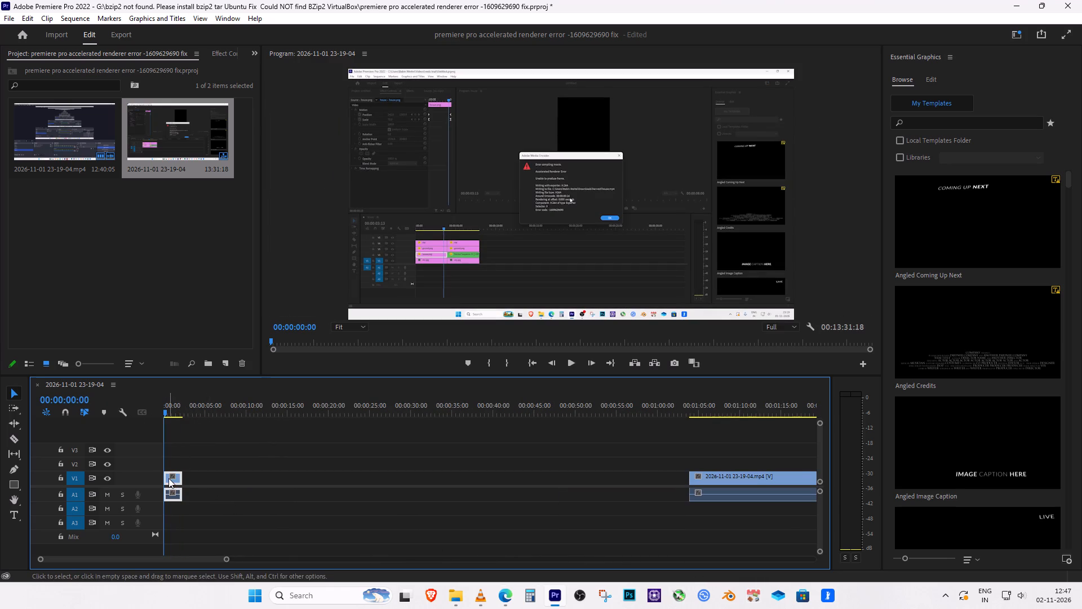
key("ctrl+r")
type("20")
key("Return")
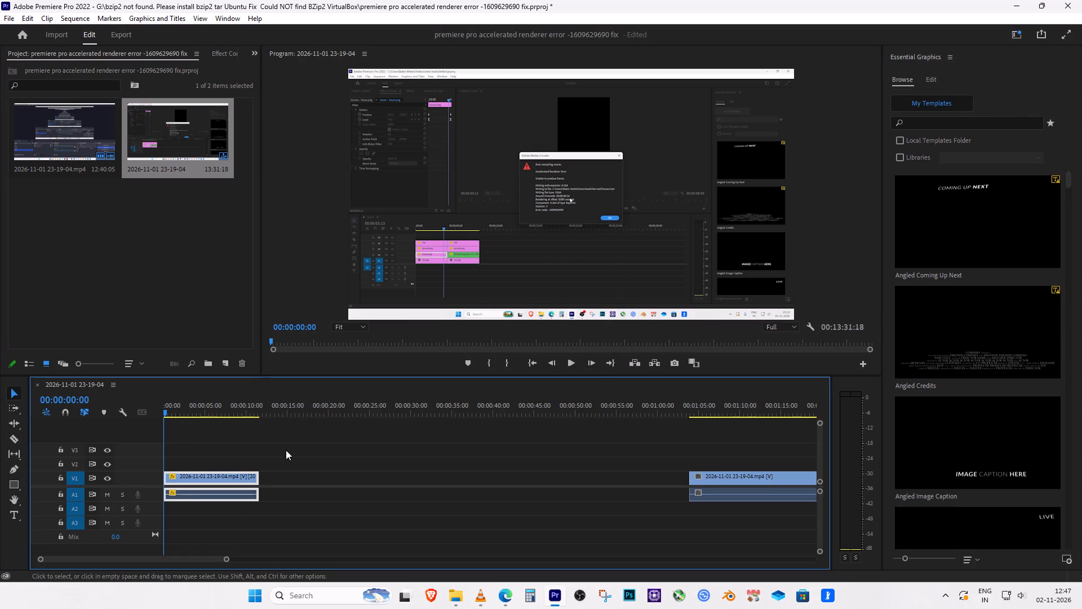
Turn on Scale and Position keyframing for the slowed opening clip at 00:00:00:00.
left_click(224, 54)
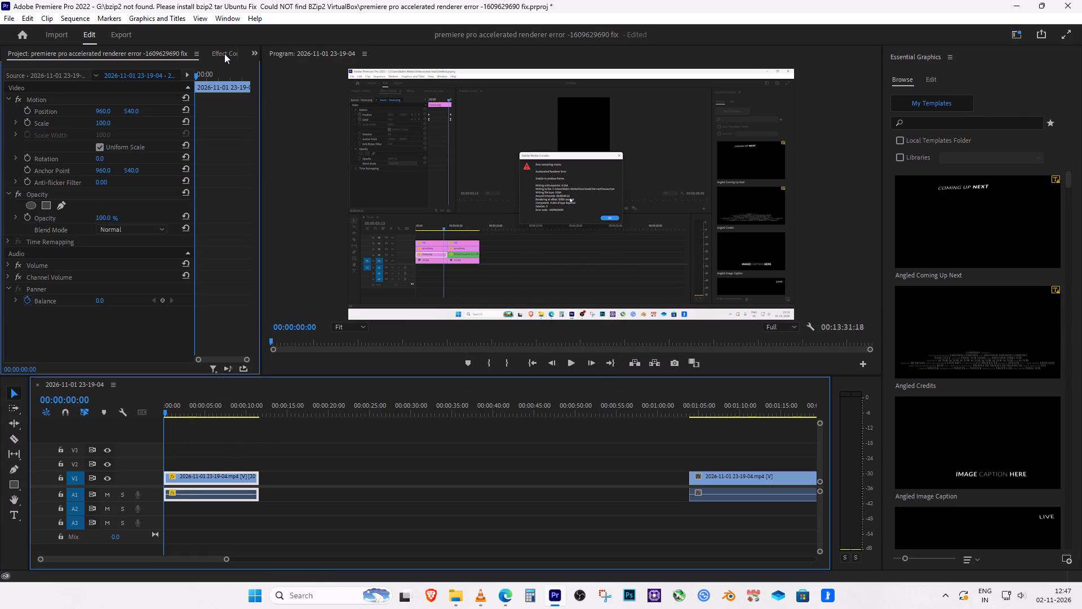
left_click(28, 121)
left_click(25, 115)
left_click(27, 111)
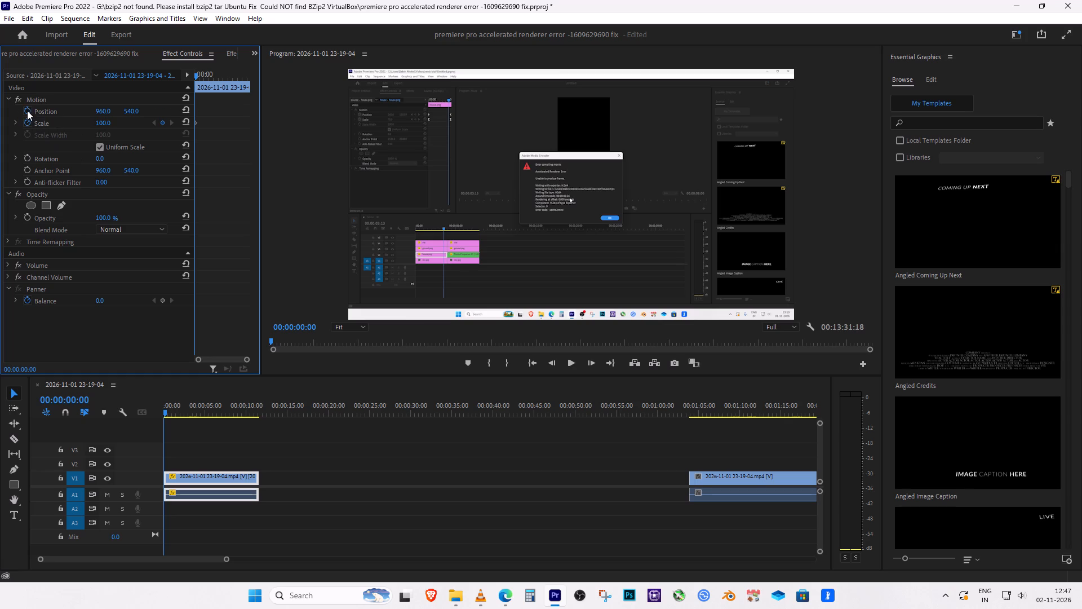
Add a Scale keyframe of about 279 at 00:00:09:39 on the opening clip to zoom in on the error dialog.
left_click_drag(166, 413, 249, 413)
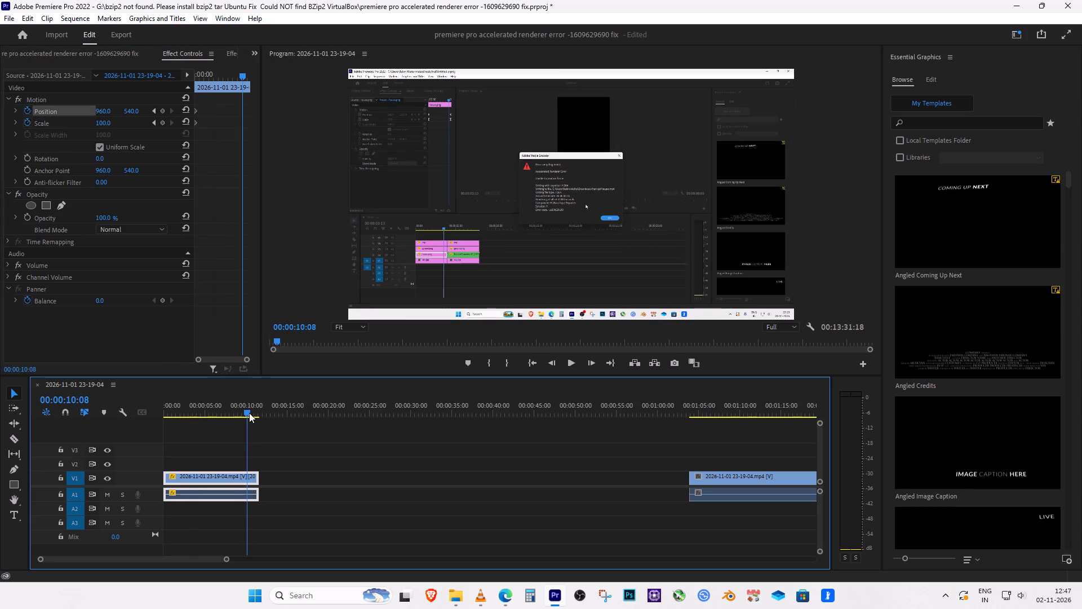
left_click_drag(249, 413, 245, 412)
left_click_drag(105, 122, 156, 120)
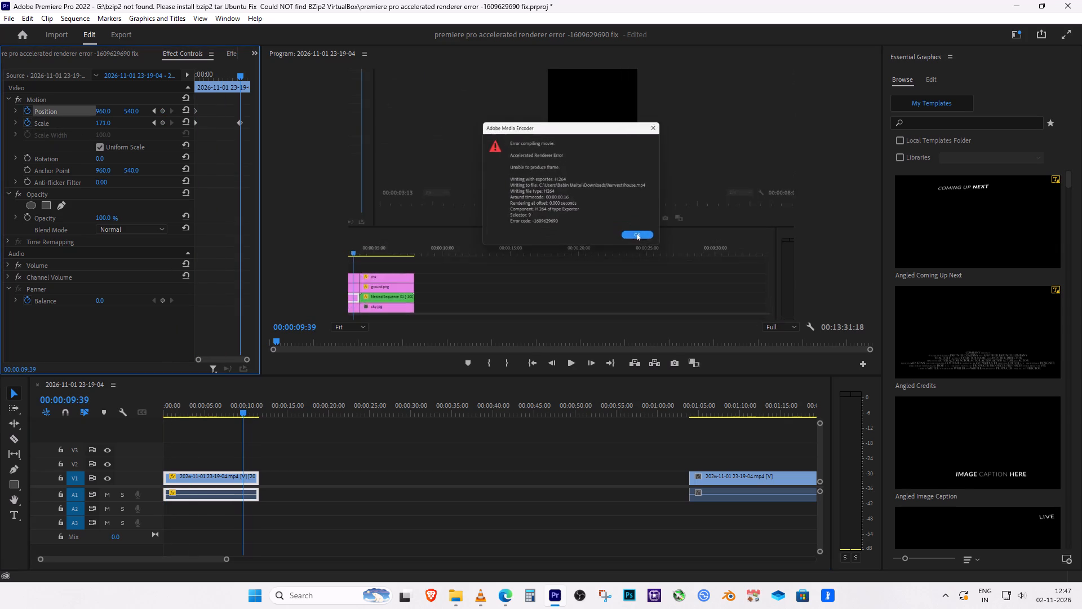
left_click_drag(156, 120, 214, 112)
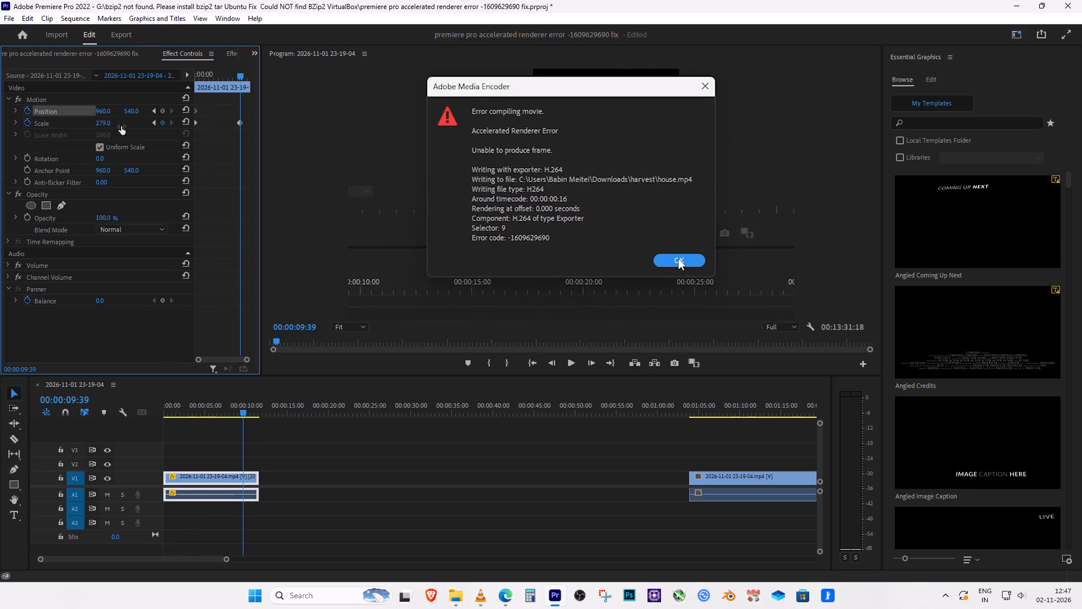
Import the voice-over file i-just-got-this-accelerated-re.wav from Downloads and place it on track A2 at the sequence start.
left_click_drag(226, 409, 119, 406)
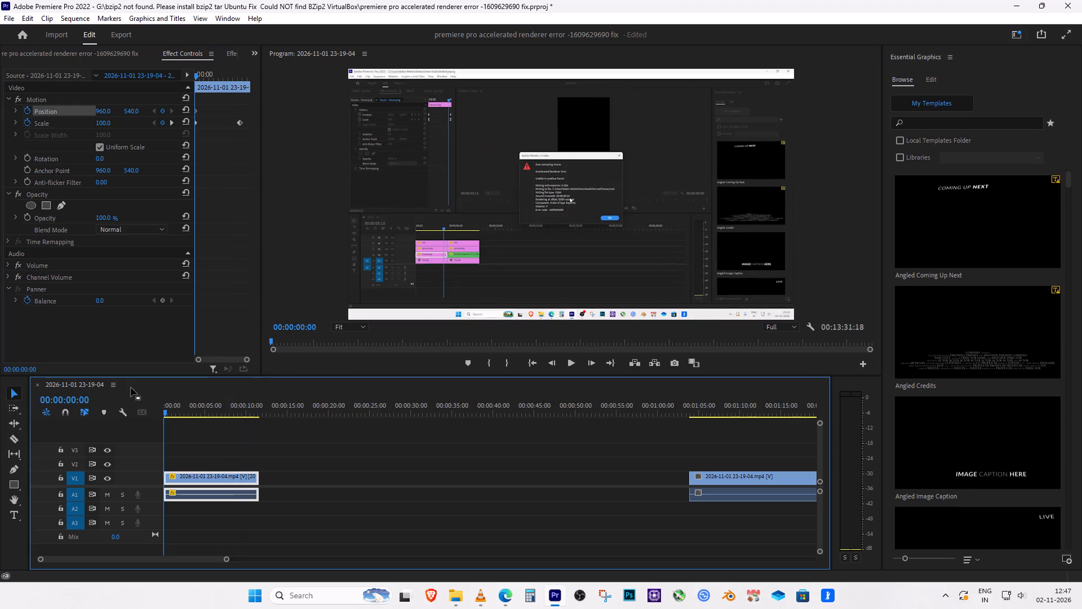
key("space")
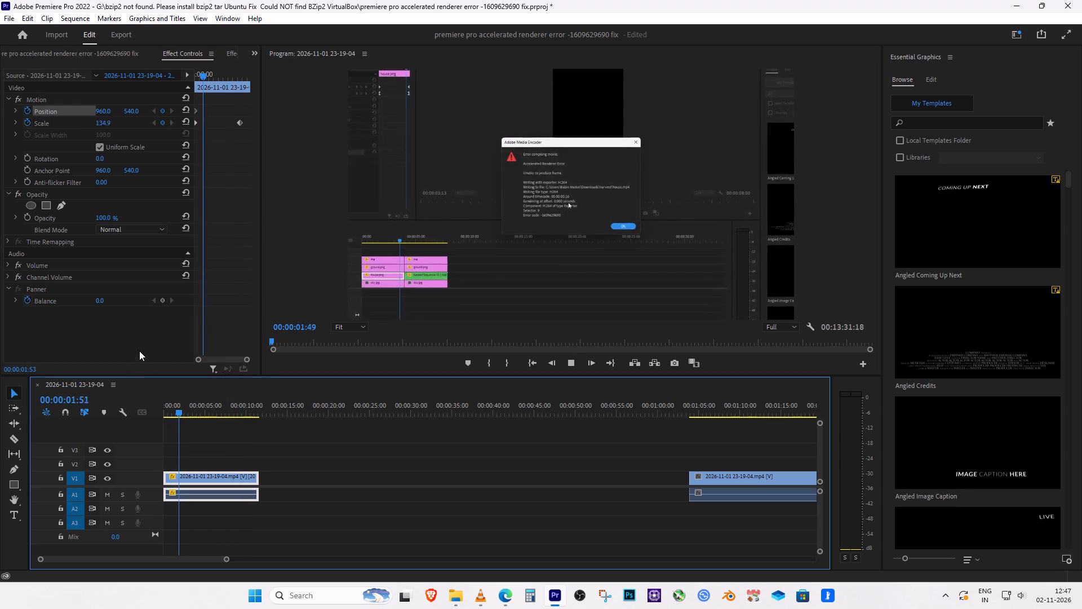
key("space")
left_click(106, 48)
right_click(136, 196)
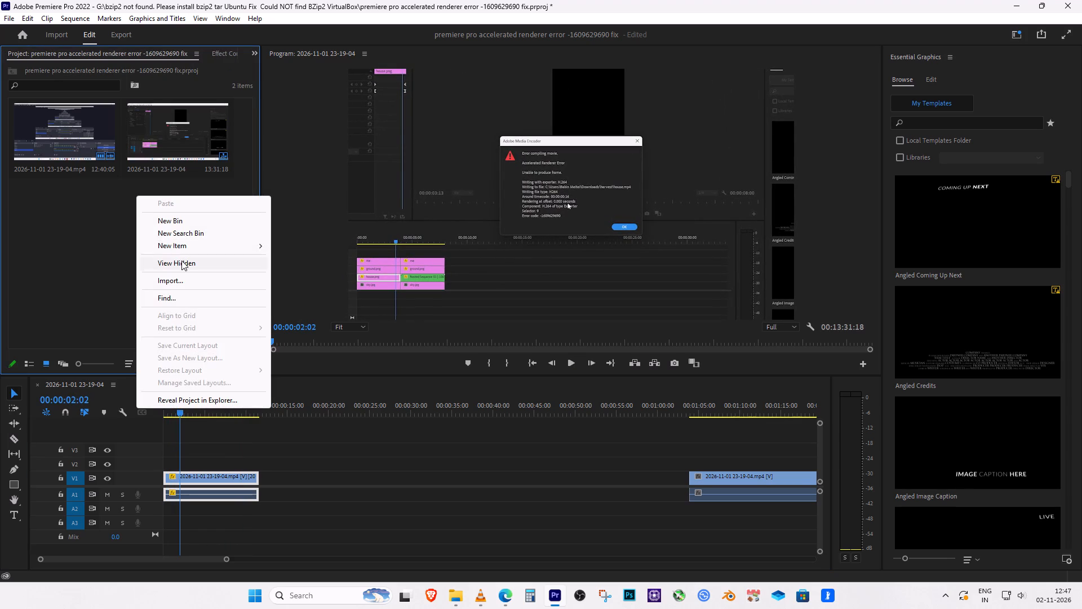
left_click(178, 279)
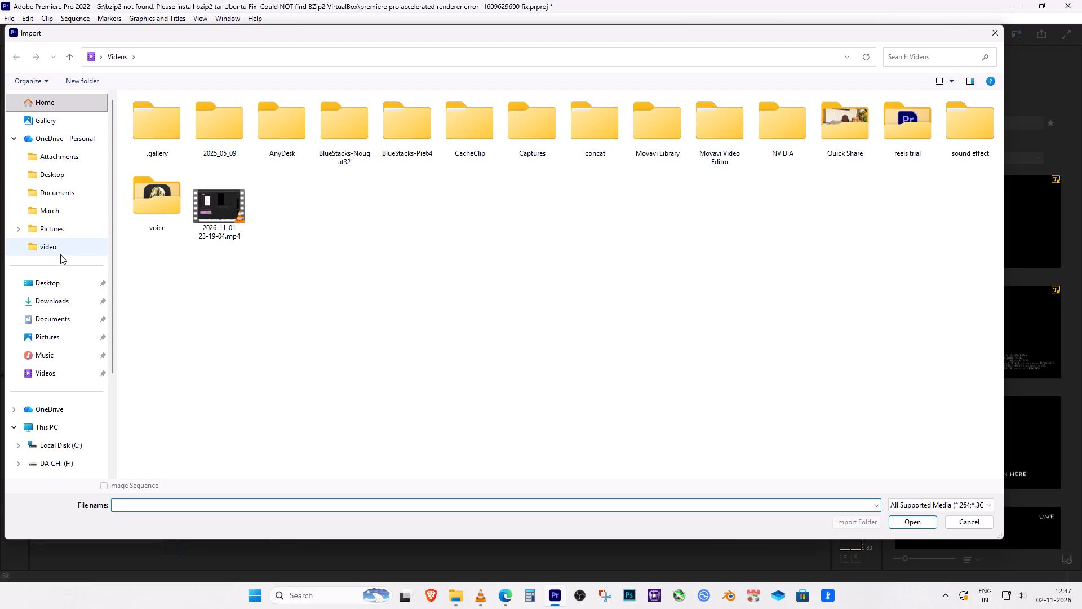
left_click(58, 306)
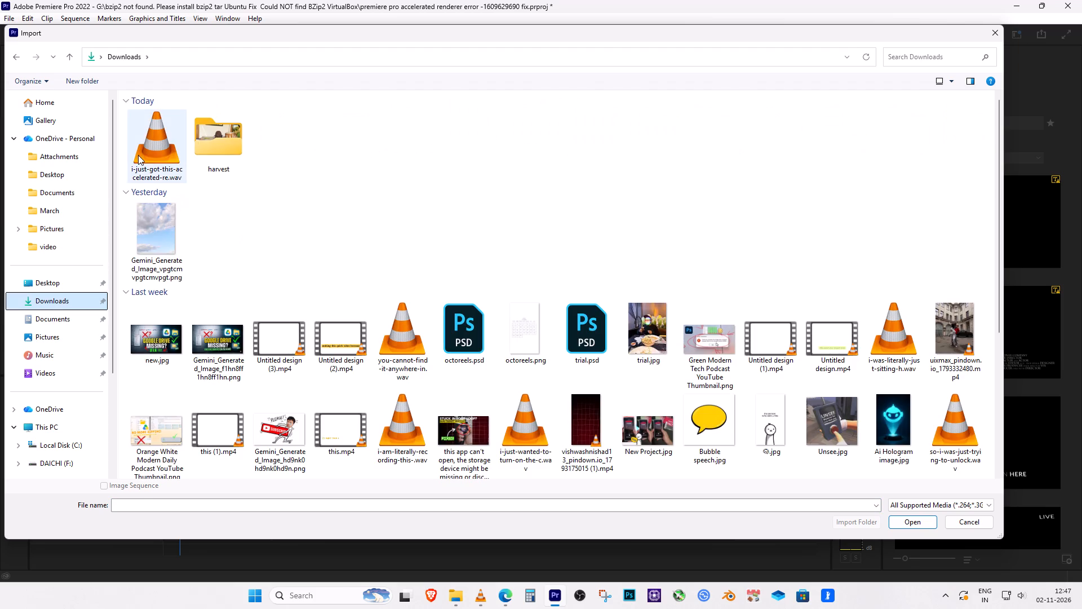
double_click(138, 155)
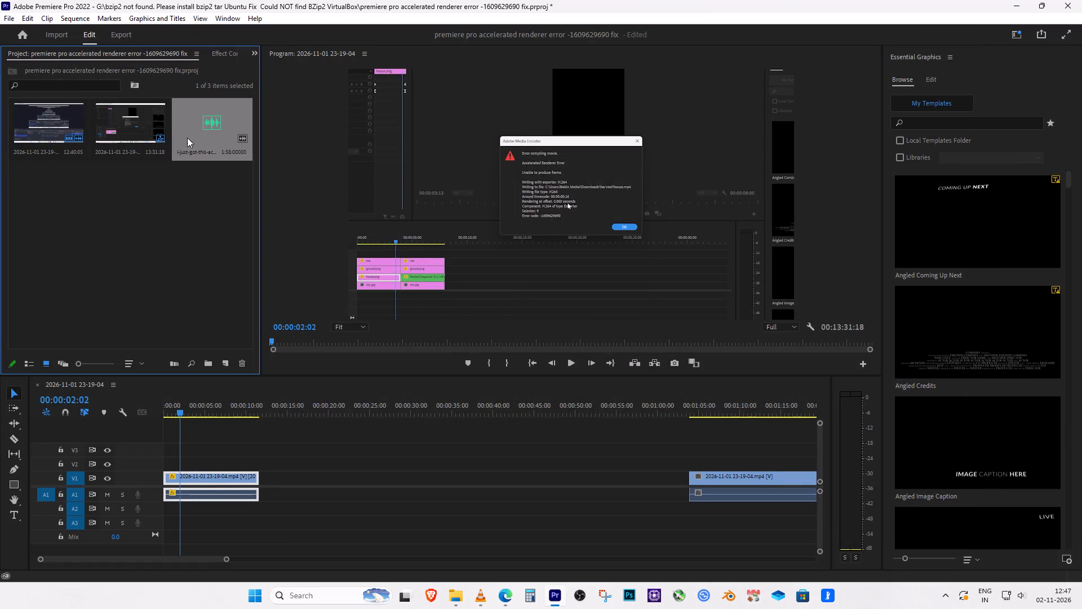
left_click_drag(189, 138, 156, 511)
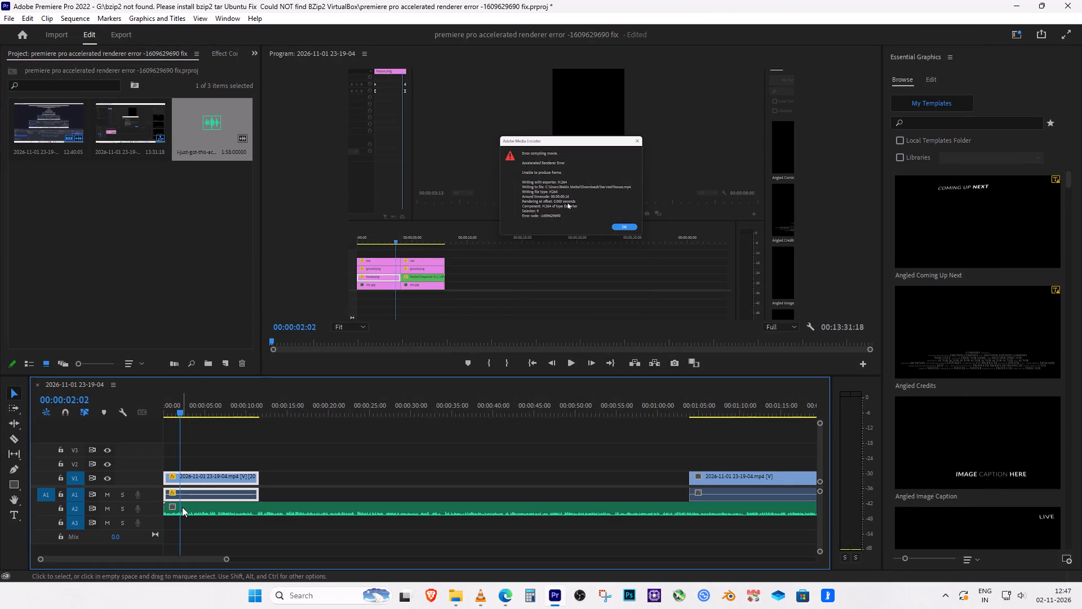
Raise the audio gain of the voice-over clip on A2 by 15 dB.
left_click(216, 511)
type("g15")
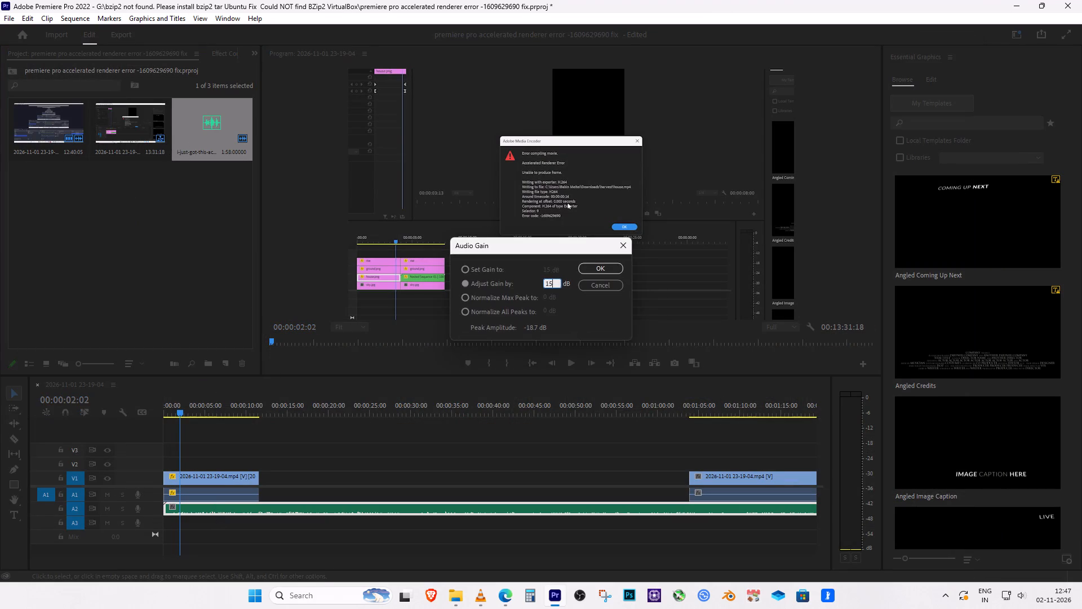
key("Return")
left_click_drag(180, 414, 100, 417)
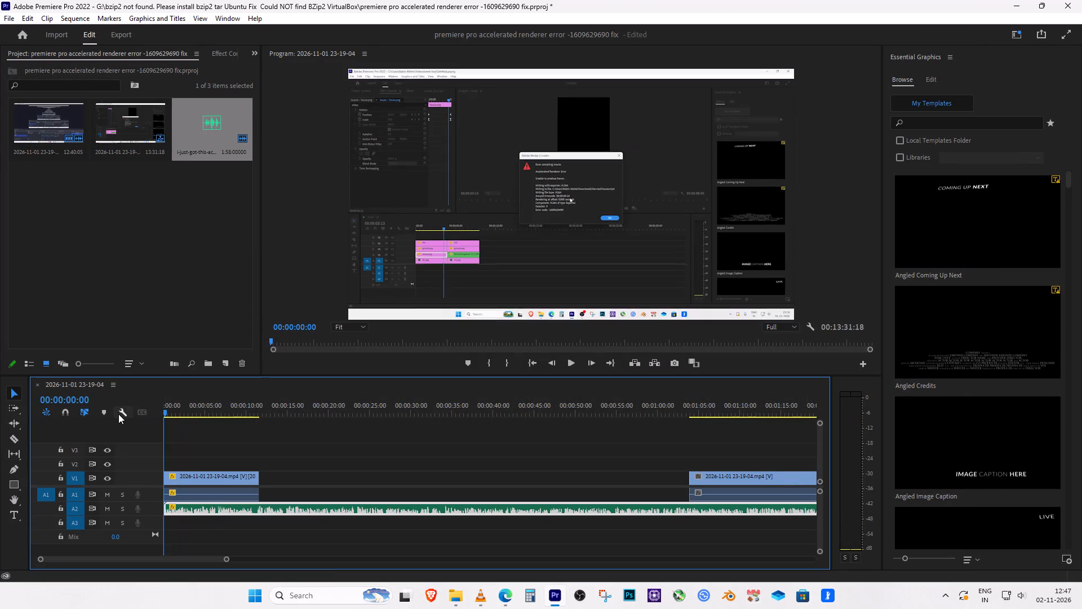
key("space")
key("space")
Raise the voice-over clip's audio gain by a further 5 dB and listen through the opening.
left_click(279, 509)
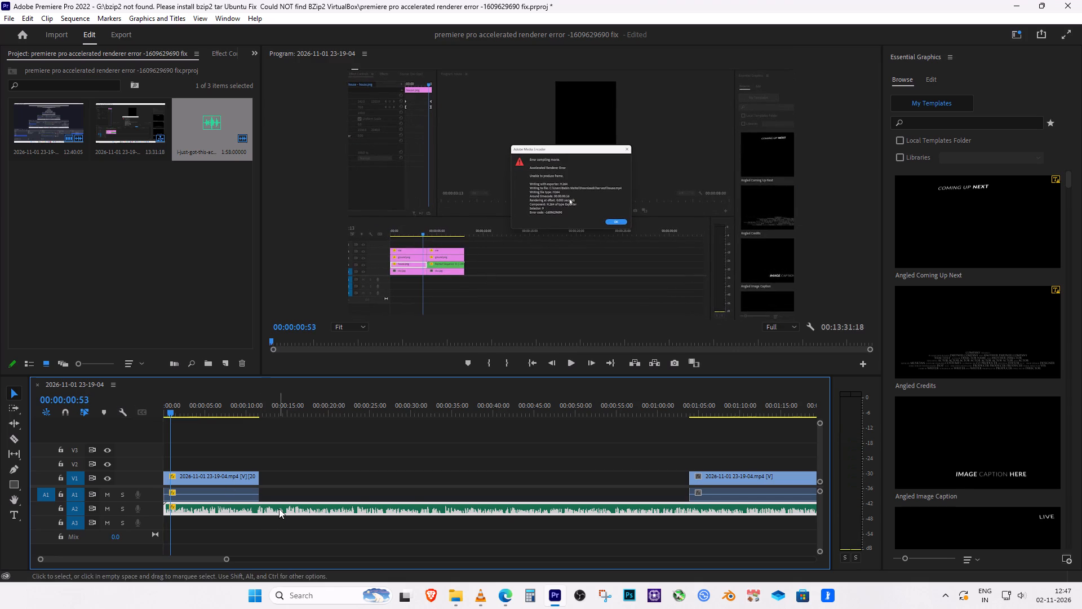
key("g")
key("5")
key("Return")
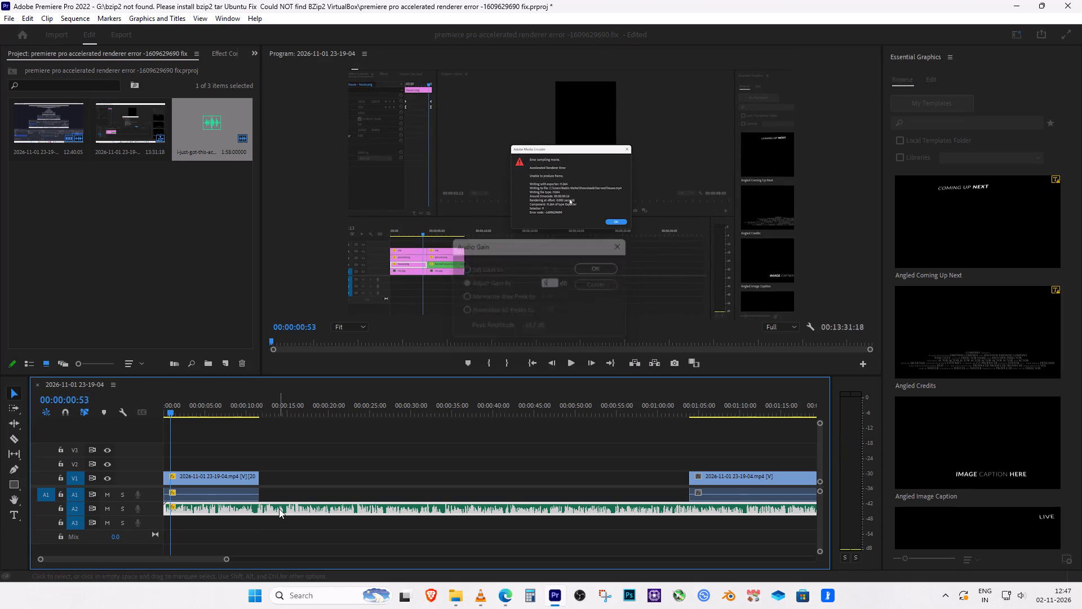
key("space")
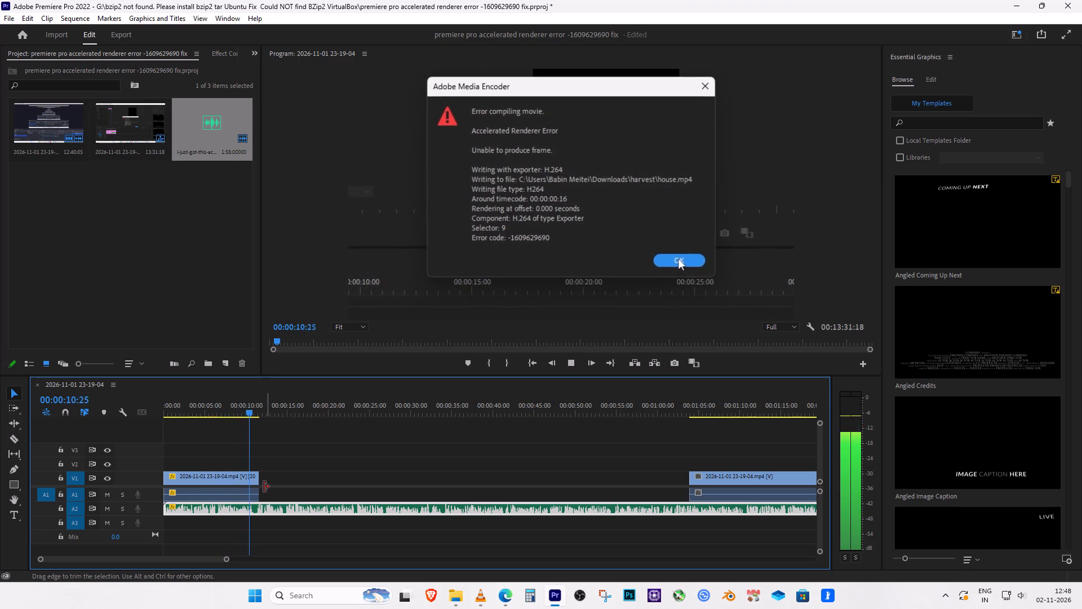
key("space")
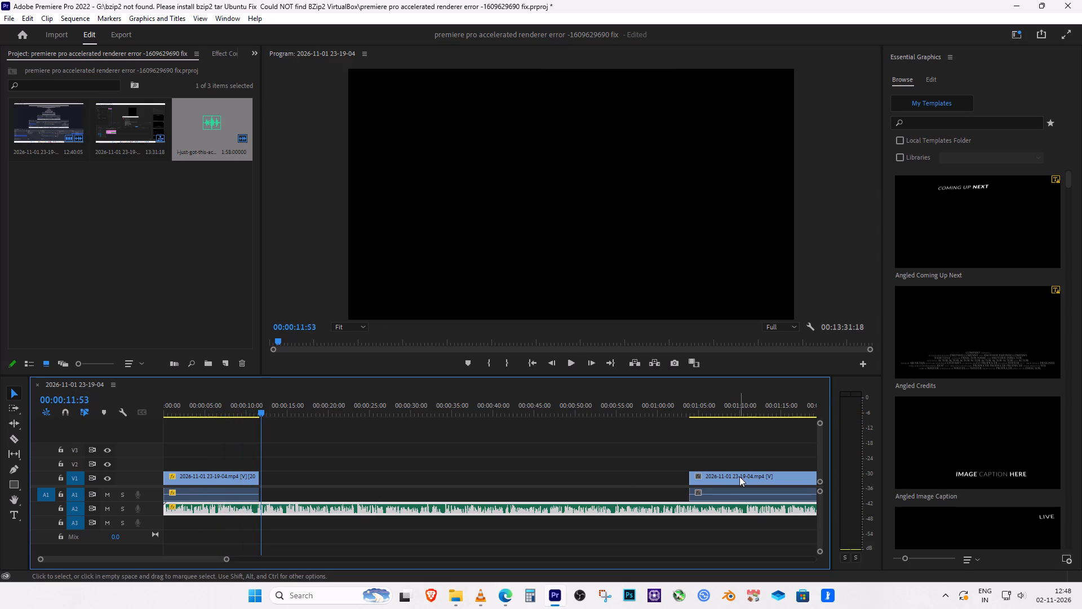
Move the main recording clip back so it starts directly after the slowed opening clip, closing the gap.
left_click_drag(739, 476, 322, 497)
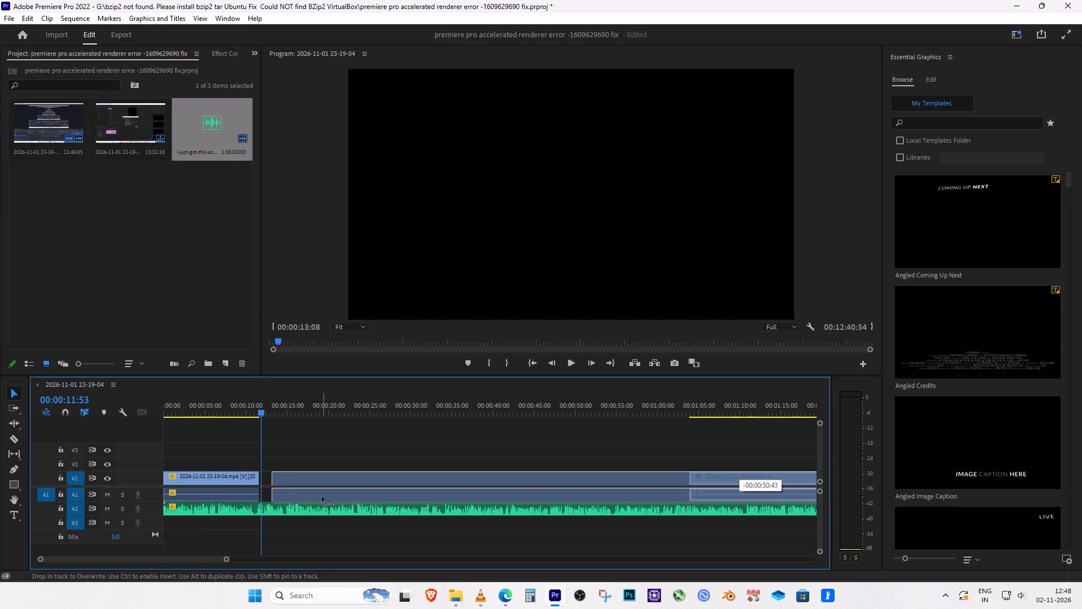
left_click_drag(322, 497, 329, 497)
key("space")
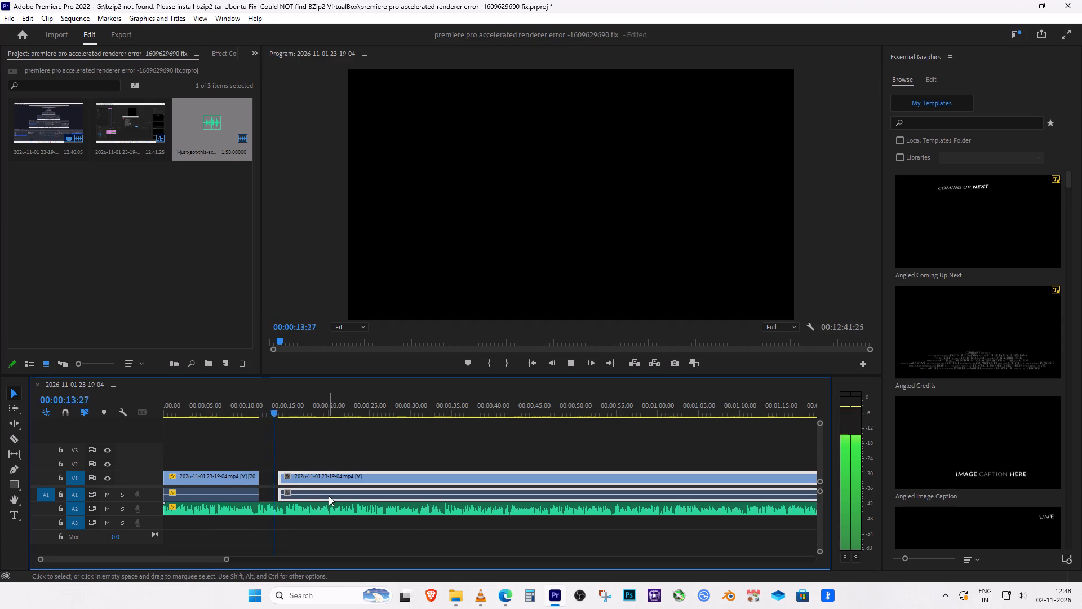
key("space")
left_click_drag(334, 482, 311, 483)
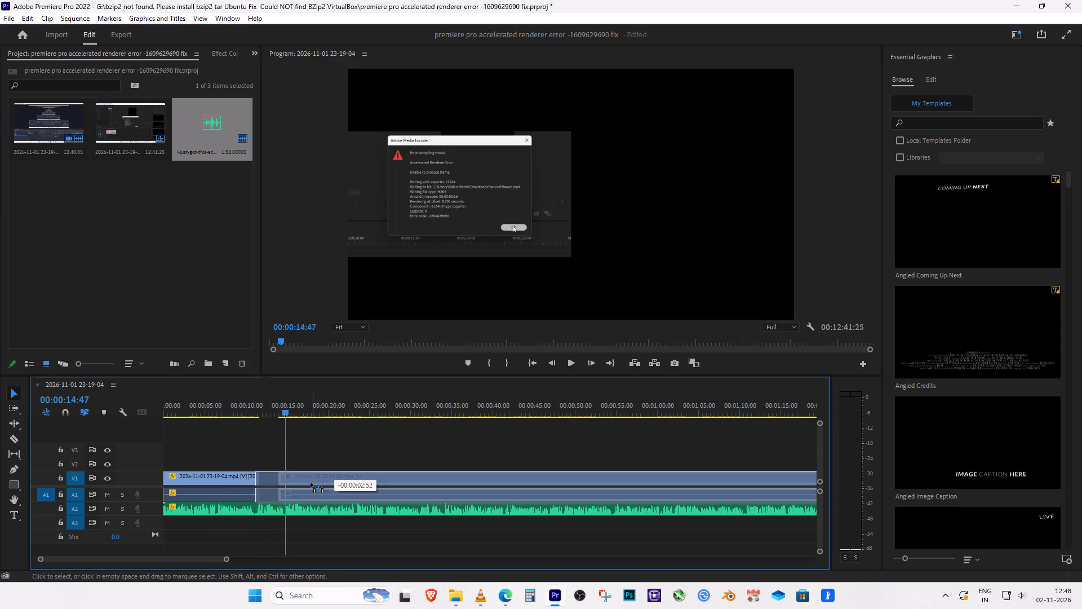
left_click_drag(311, 483, 314, 483)
Split the slowed opening clip at 00:00:08:41, where the error dialog is shown zoomed in.
left_click(251, 404)
key("space")
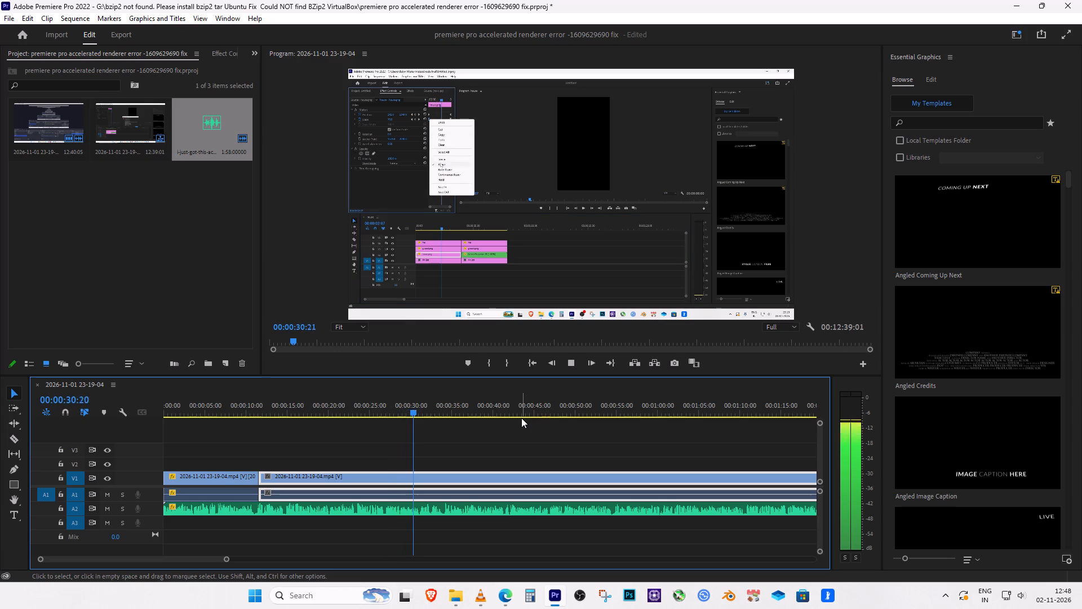
left_click(570, 360)
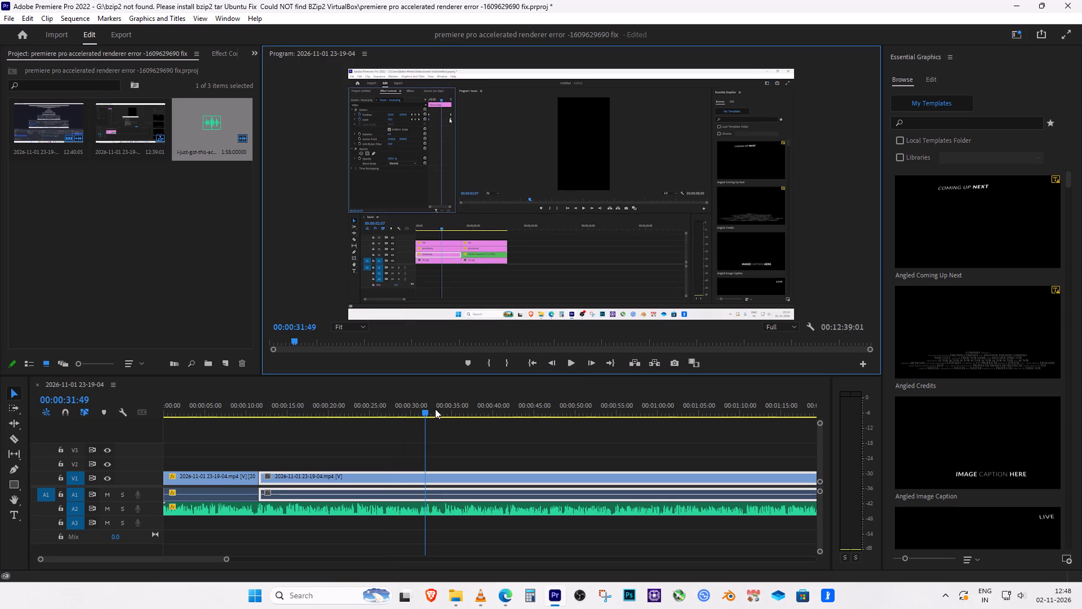
left_click_drag(427, 413, 393, 417)
key("c")
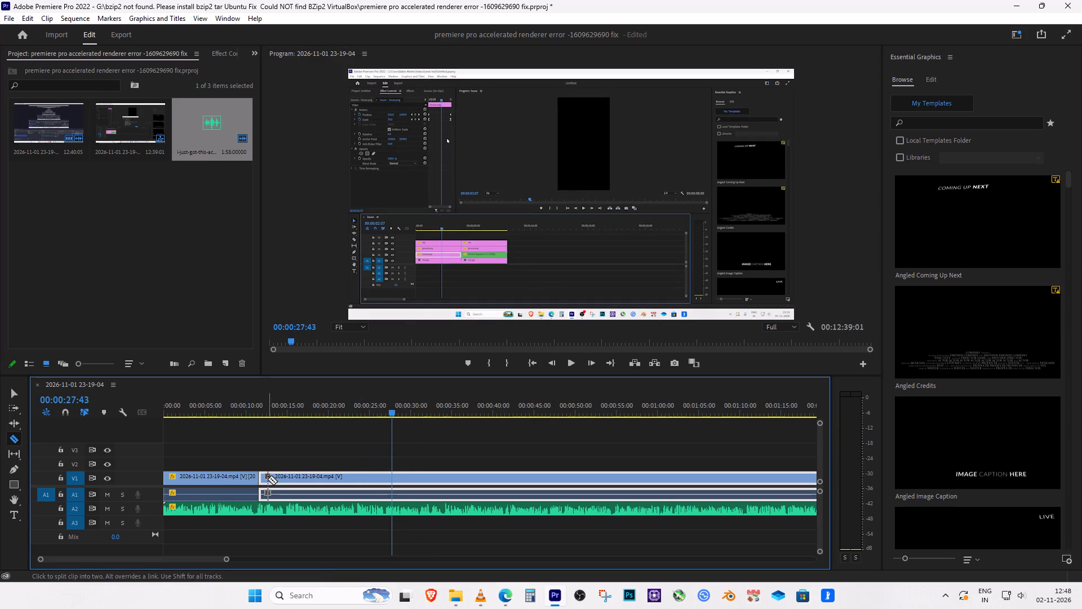
left_click(252, 418)
left_click_drag(260, 413, 239, 417)
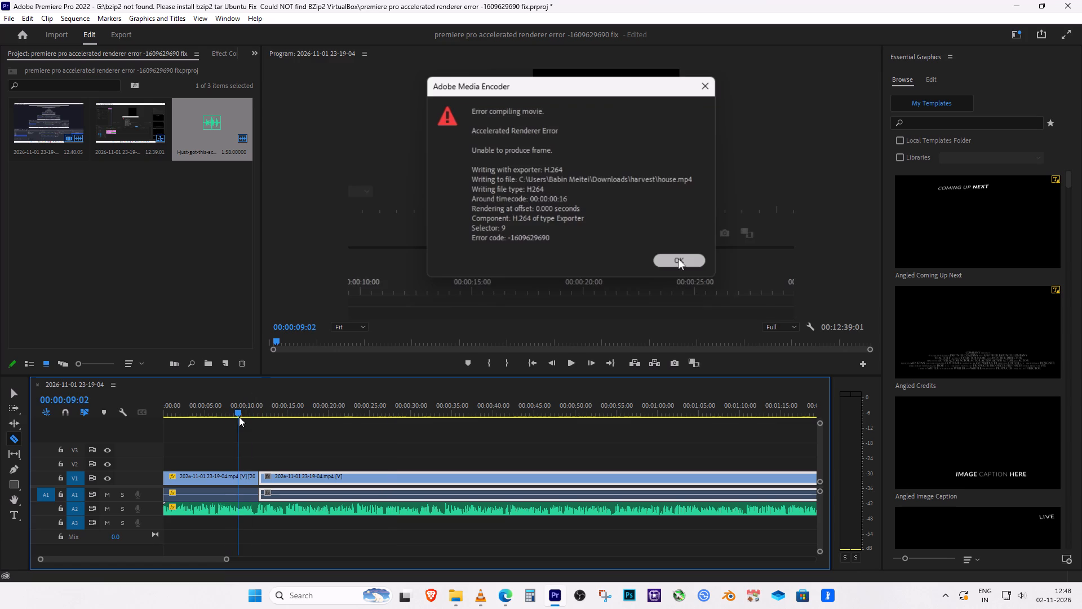
left_click_drag(239, 417, 236, 417)
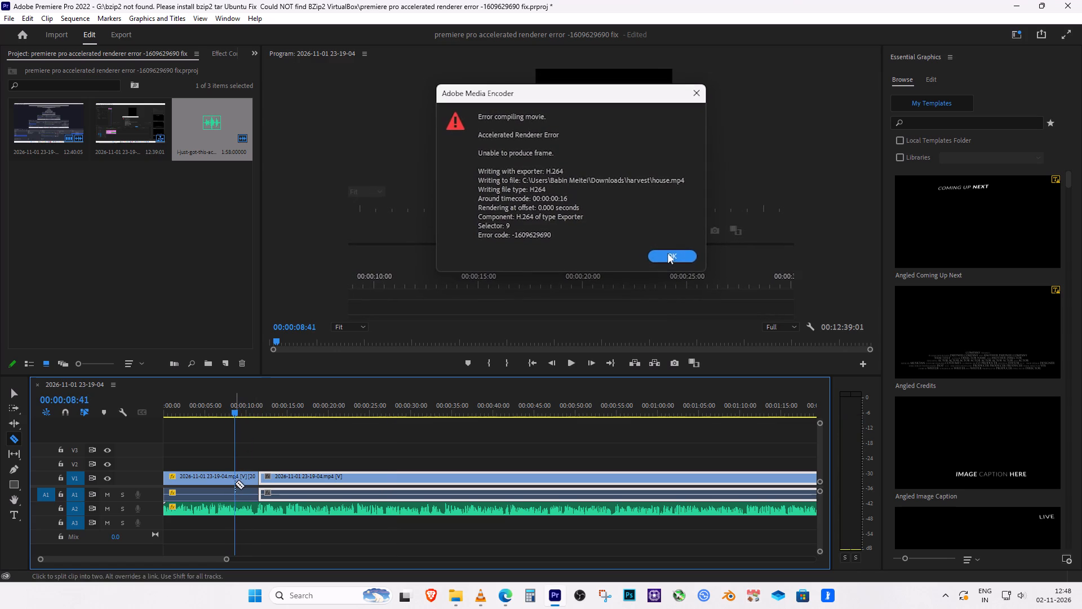
left_click(235, 483)
Duplicate the short end piece of the opening clip onto track V2 at about 00:00:26, above the main recording.
key("v")
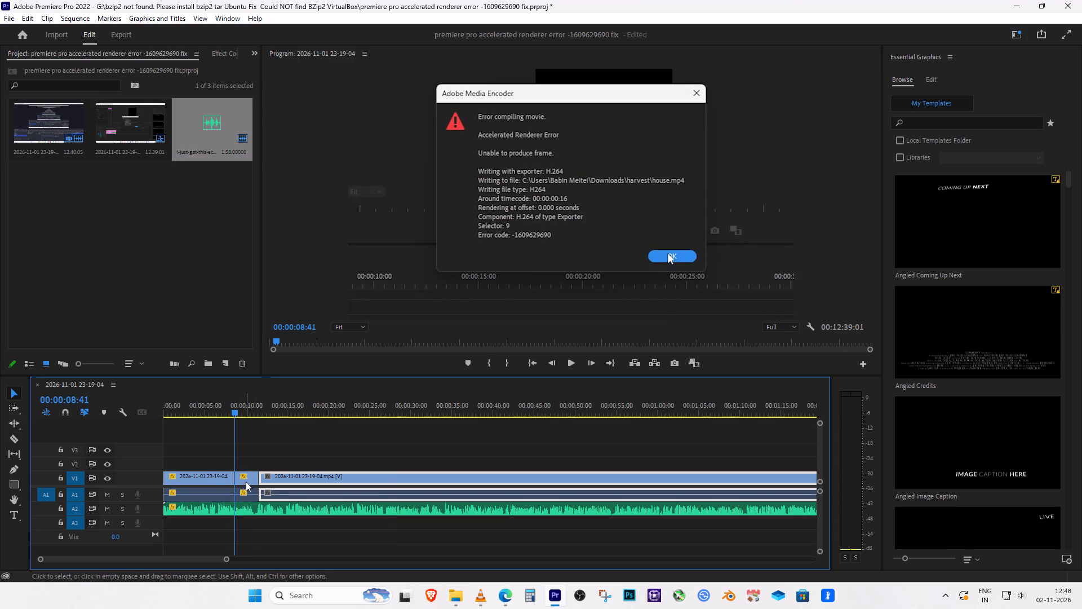
left_click_drag(246, 481, 392, 468, "alt")
Split the duplicated error-dialog clip on V2 at 00:00:28:25, matching the narration.
left_click(349, 416)
key("space")
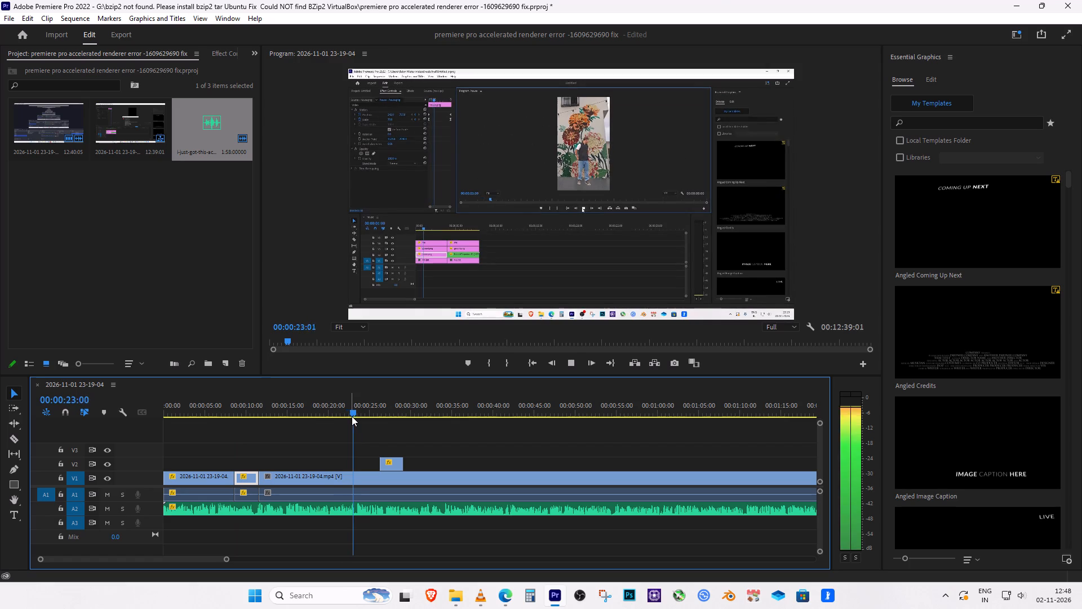
key("space")
left_click_drag(339, 417, 332, 417)
left_click(337, 409)
key("space")
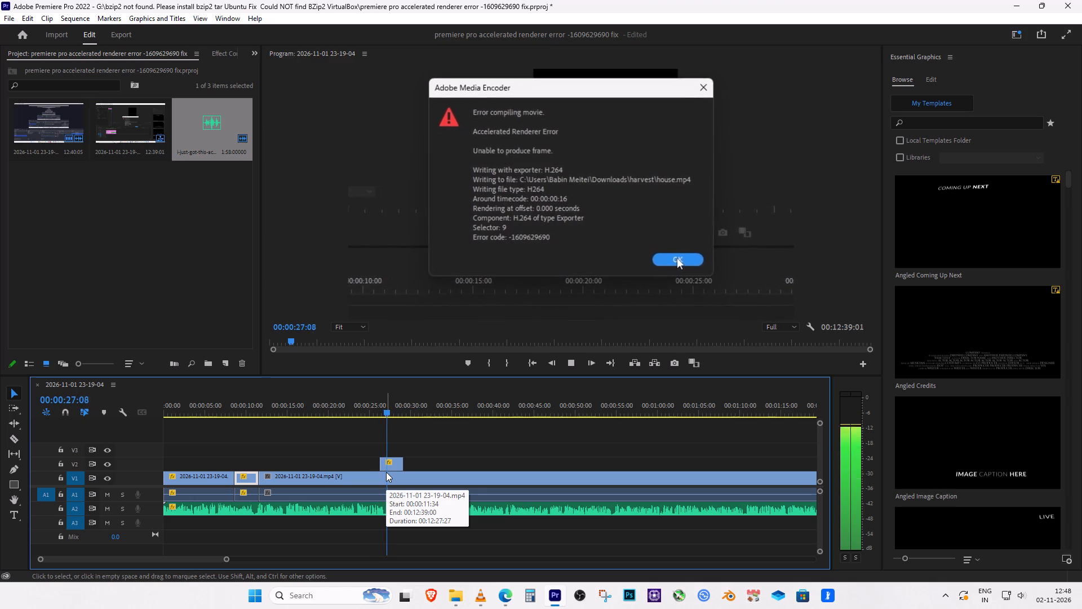
key("space")
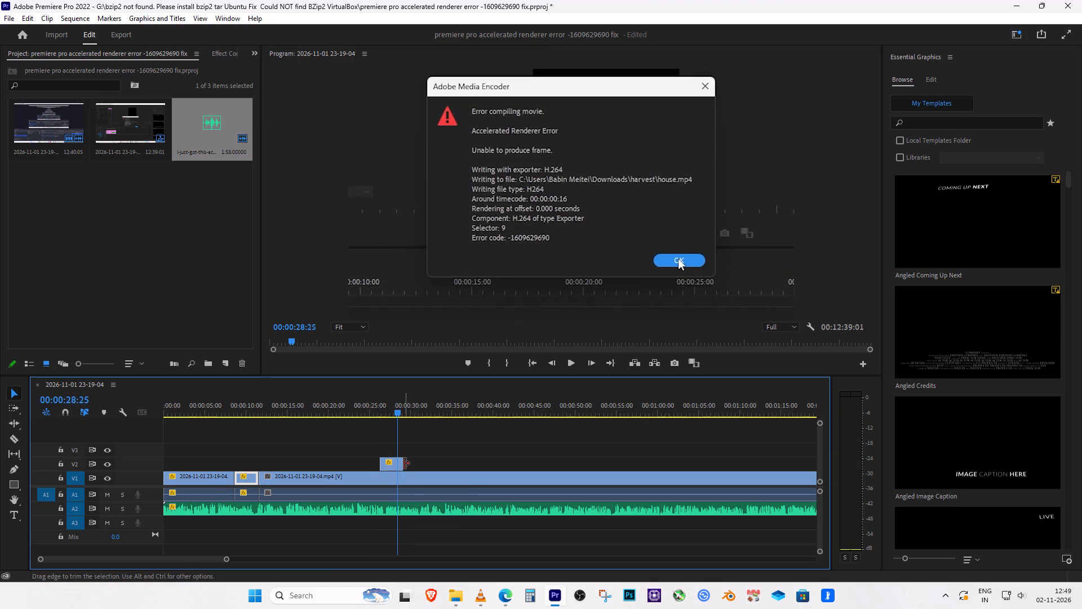
left_click(399, 464)
key("c")
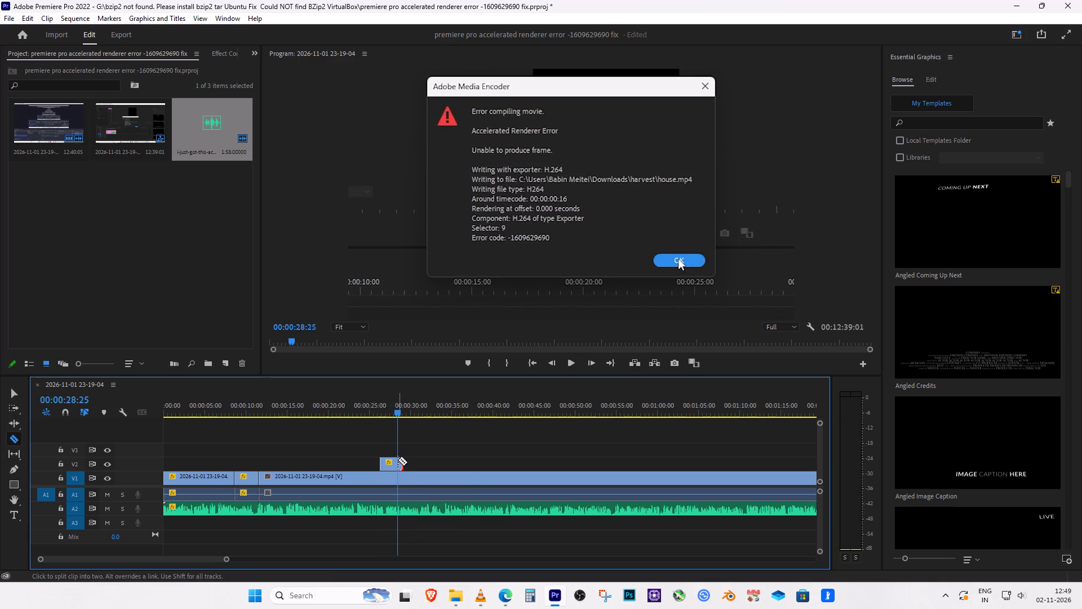
left_click(398, 460)
Slow the second part of the split V2 error-dialog clip to 5% speed.
key("v")
left_click(400, 460)
key("ctrl+r")
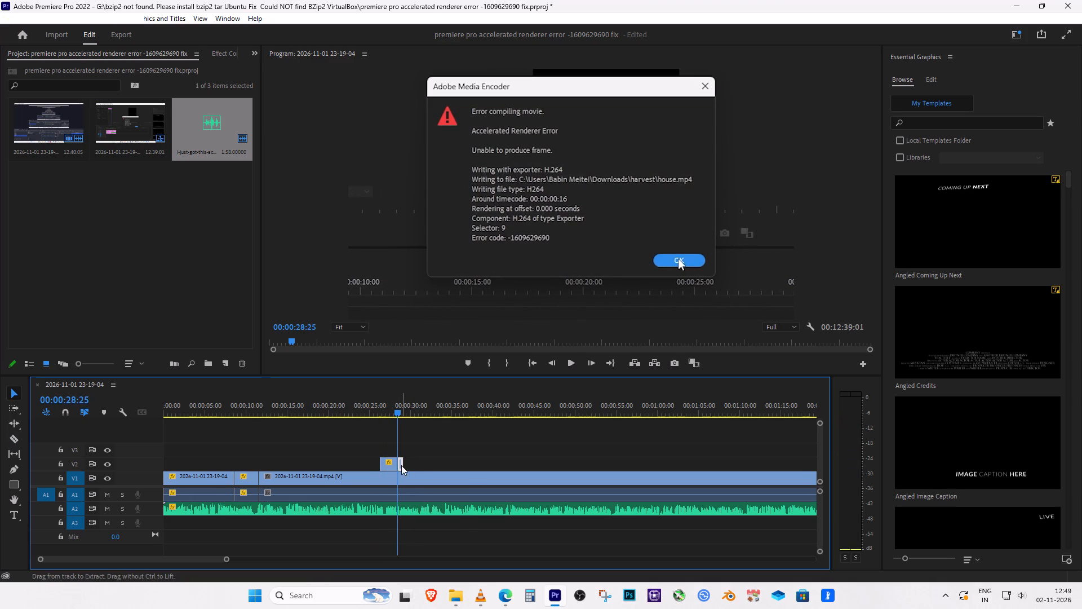
key("5")
key("Return")
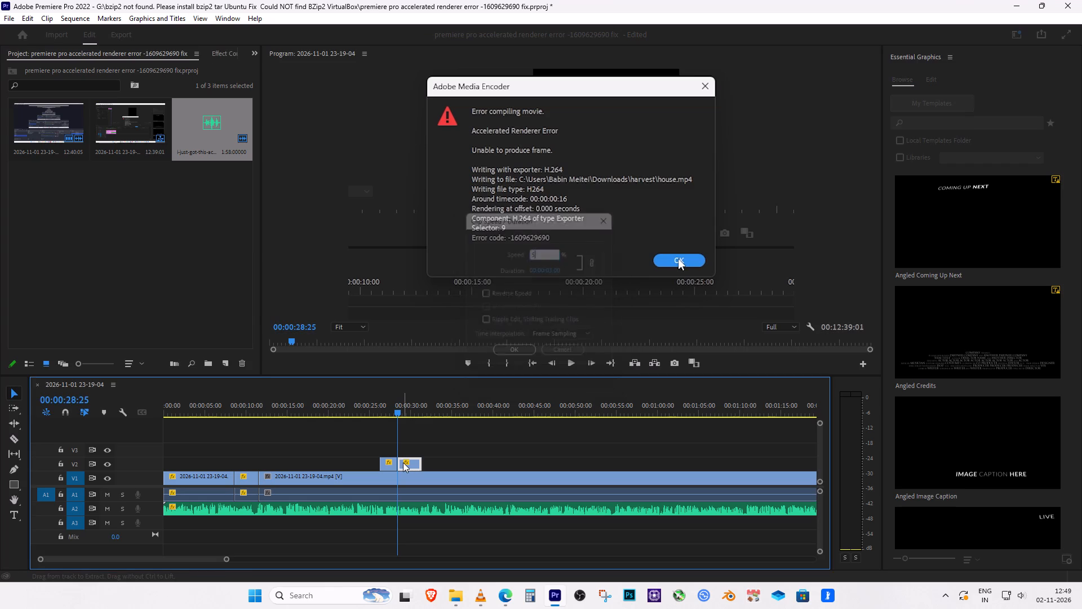
key("space")
key("space")
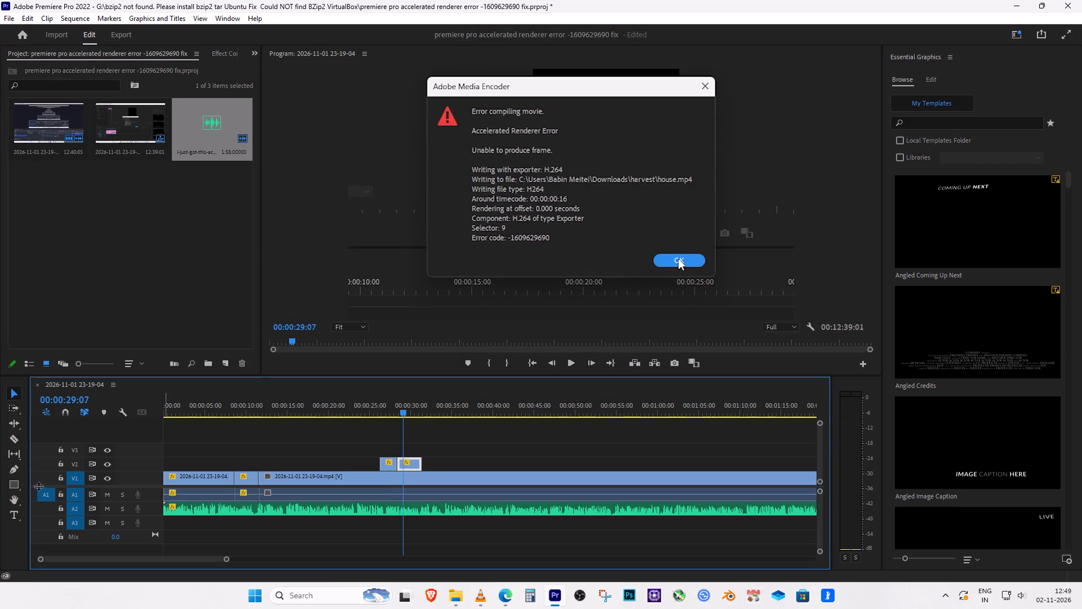
Draw a 461 × 29 rectangle over the "Around timecode: 00:00:00:16" line of the error dialog at 00:00:29:07.
left_click(18, 488)
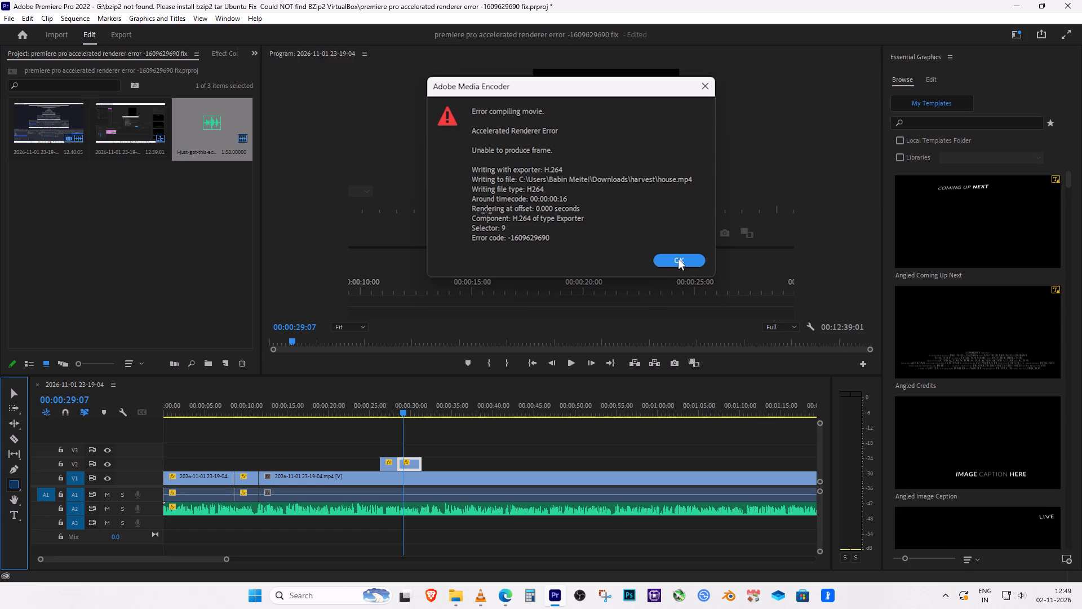
left_click_drag(472, 196, 521, 201)
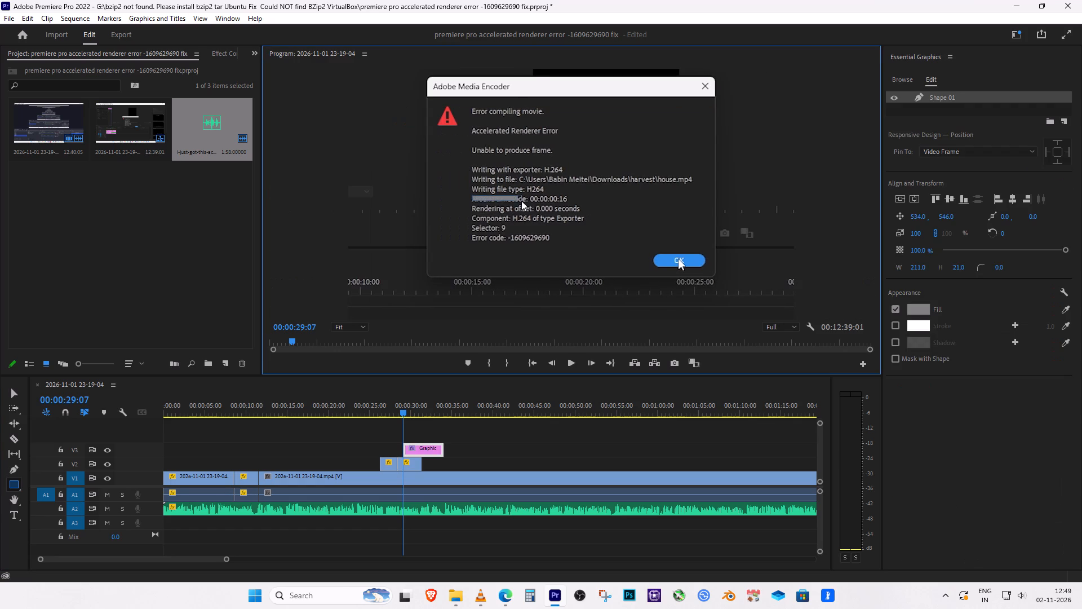
left_click_drag(521, 201, 579, 202)
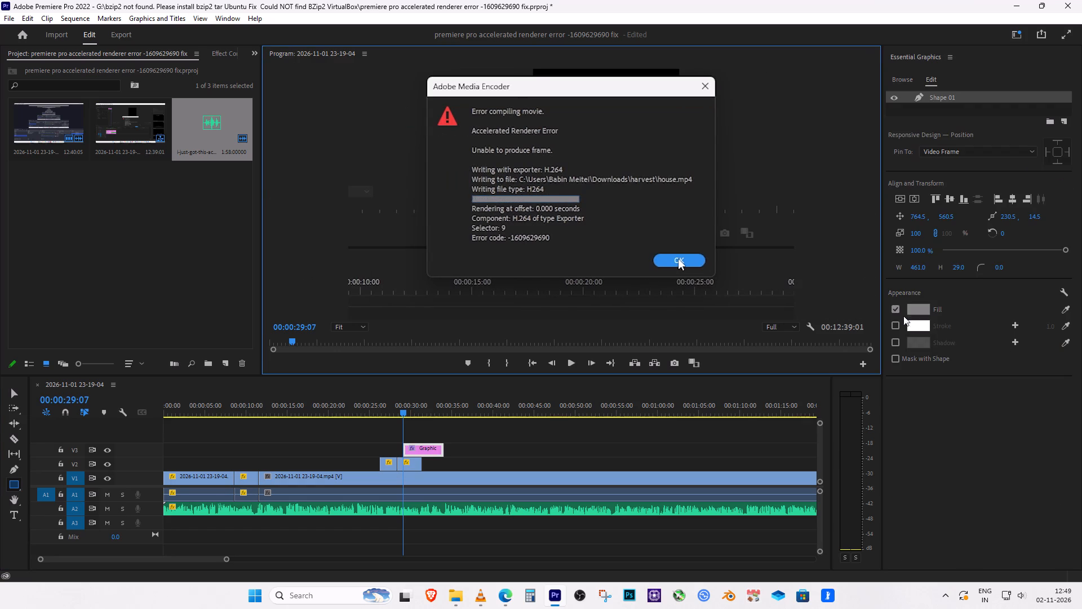
Remove the rectangle's fill and give it a red FF0000 stroke.
left_click(898, 306)
left_click(896, 310)
left_click(896, 313)
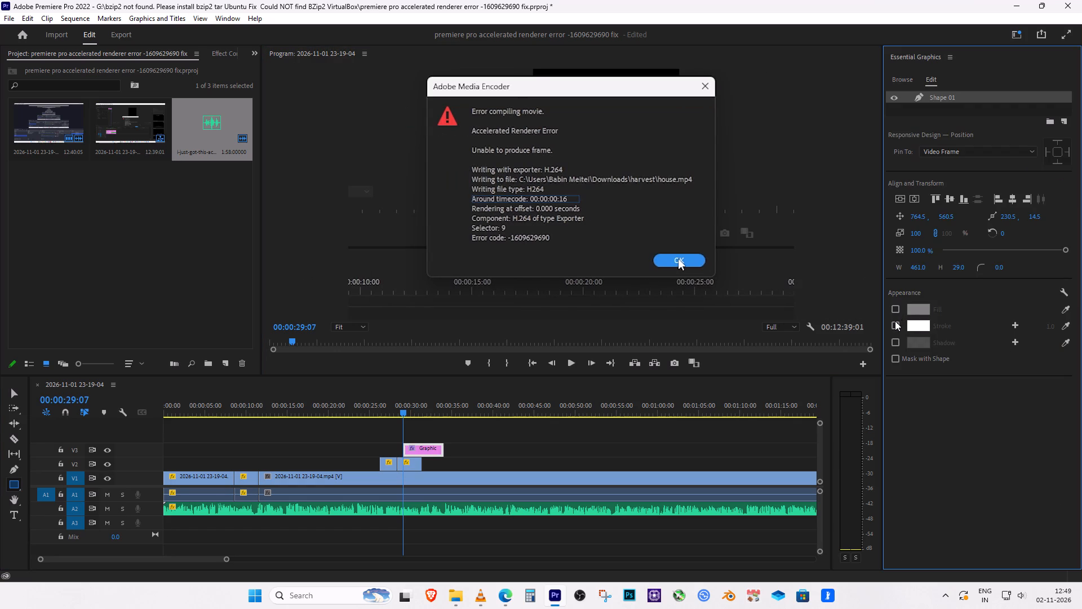
left_click(895, 321)
left_click(897, 325)
left_click(925, 325)
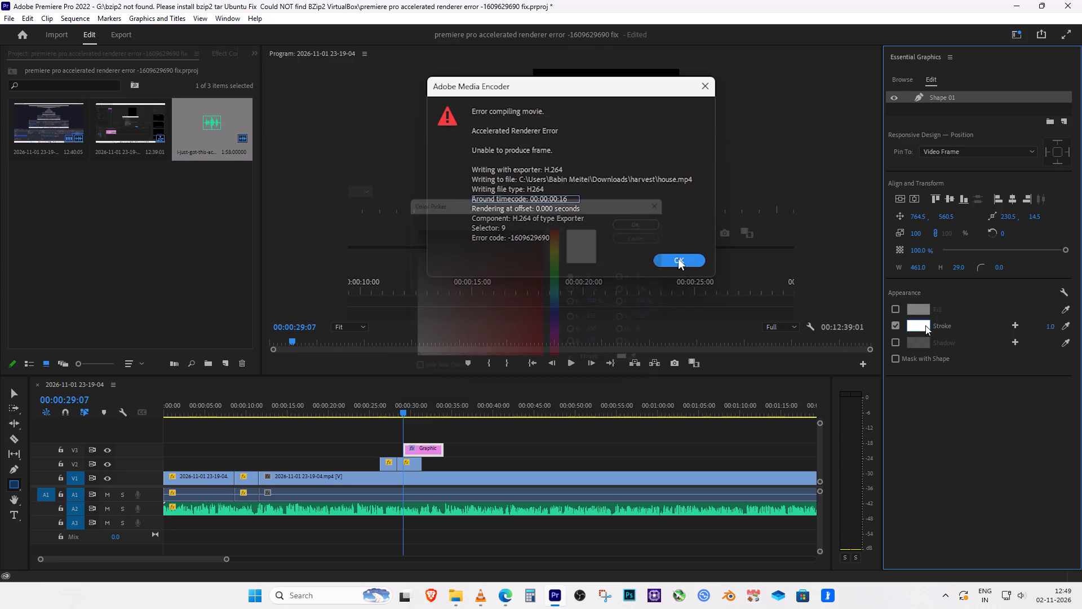
left_click_drag(539, 324, 582, 379)
left_click(665, 213)
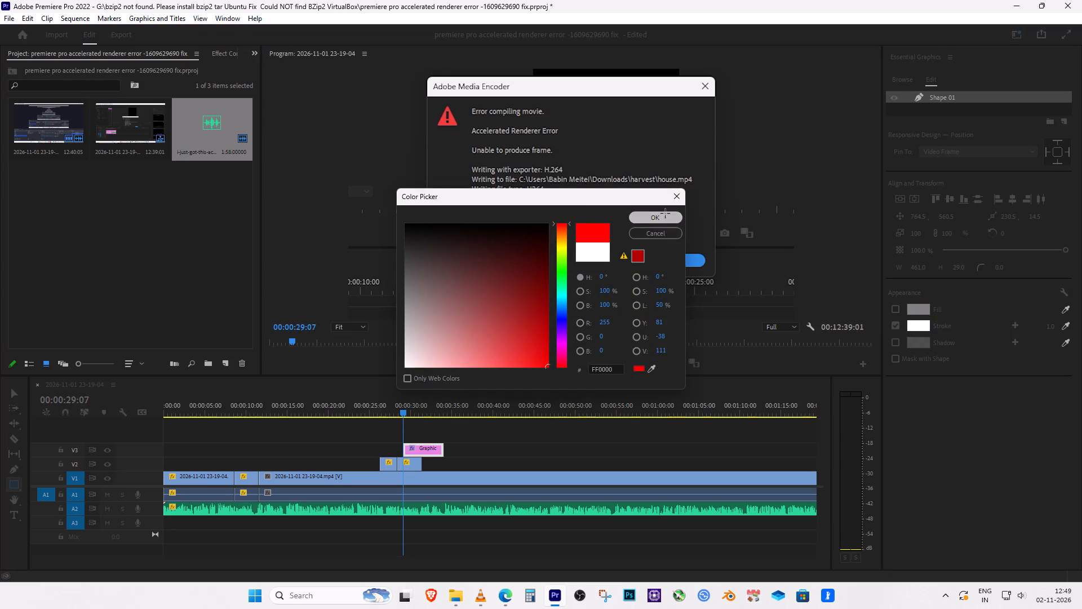
Set the red rectangle's stroke width to 5.
left_click(1047, 328)
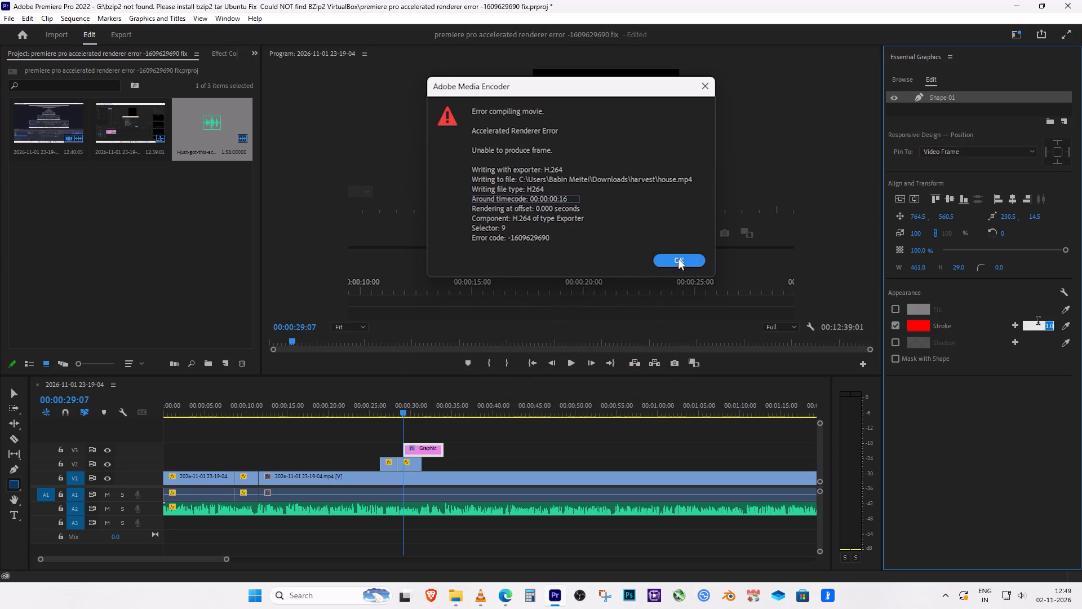
key("3")
key("Return")
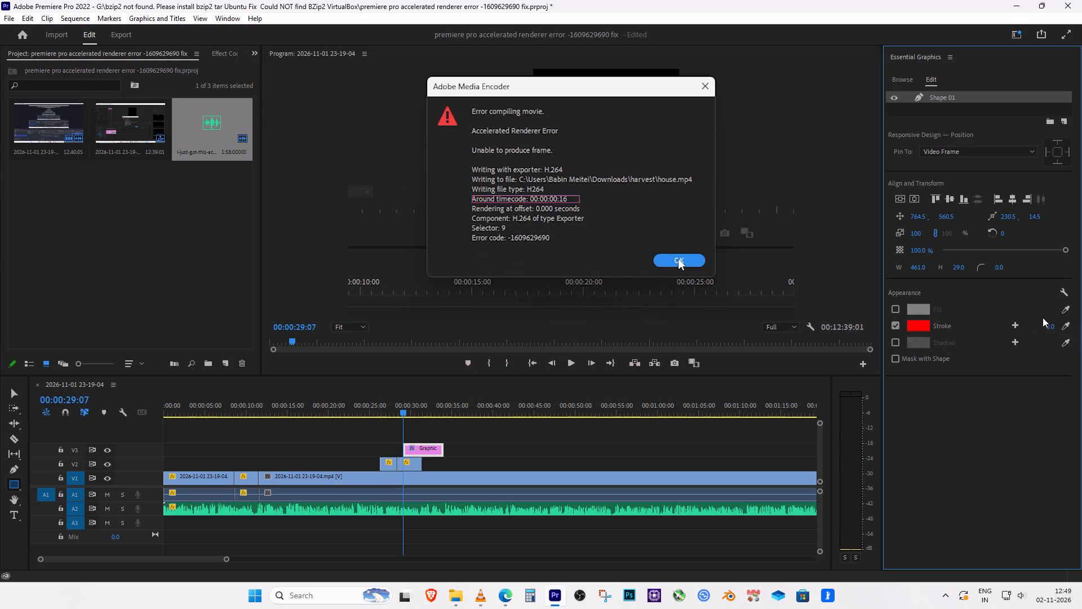
left_click(1049, 325)
key("5")
key("Return")
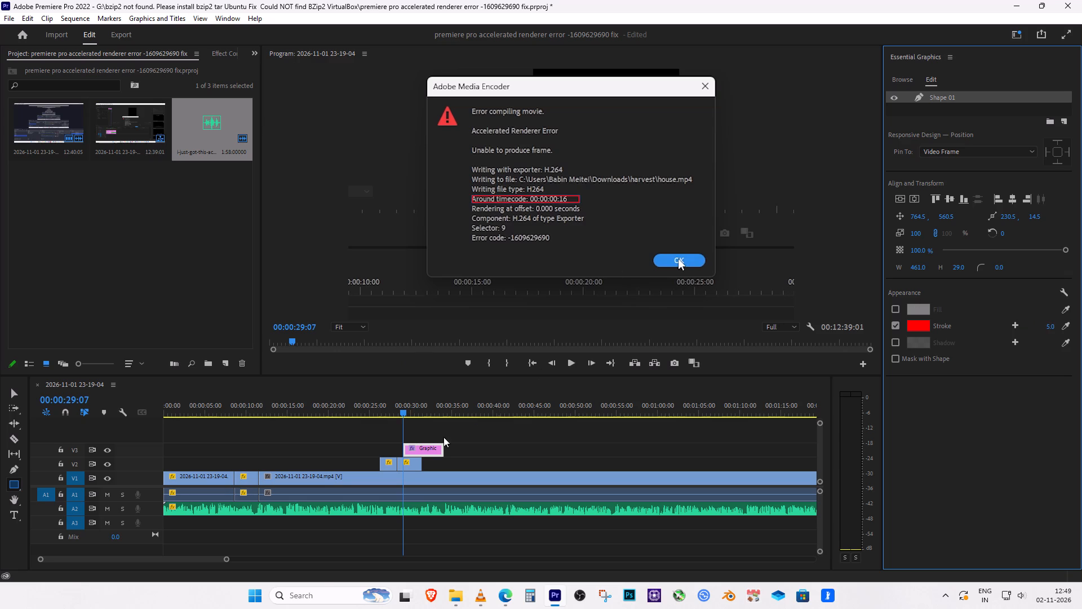
Move the V3 rectangle graphic to start at 00:00:28:24 and trim its end to match the slowed V2 clip.
left_click_drag(403, 412, 398, 412)
left_click_drag(422, 451, 412, 450)
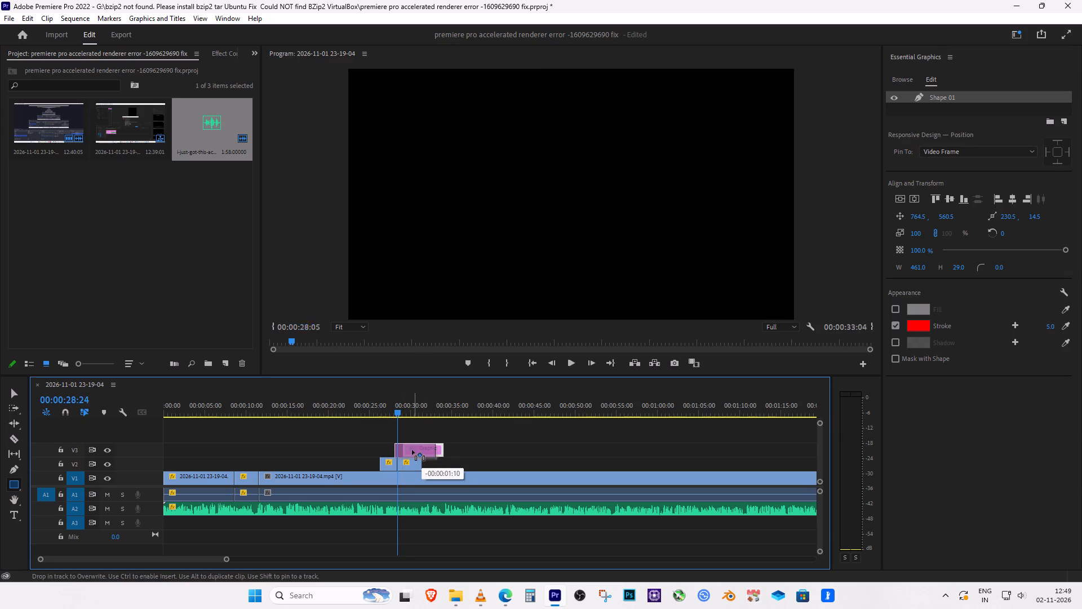
left_click_drag(412, 450, 415, 450)
left_click_drag(434, 450, 433, 450)
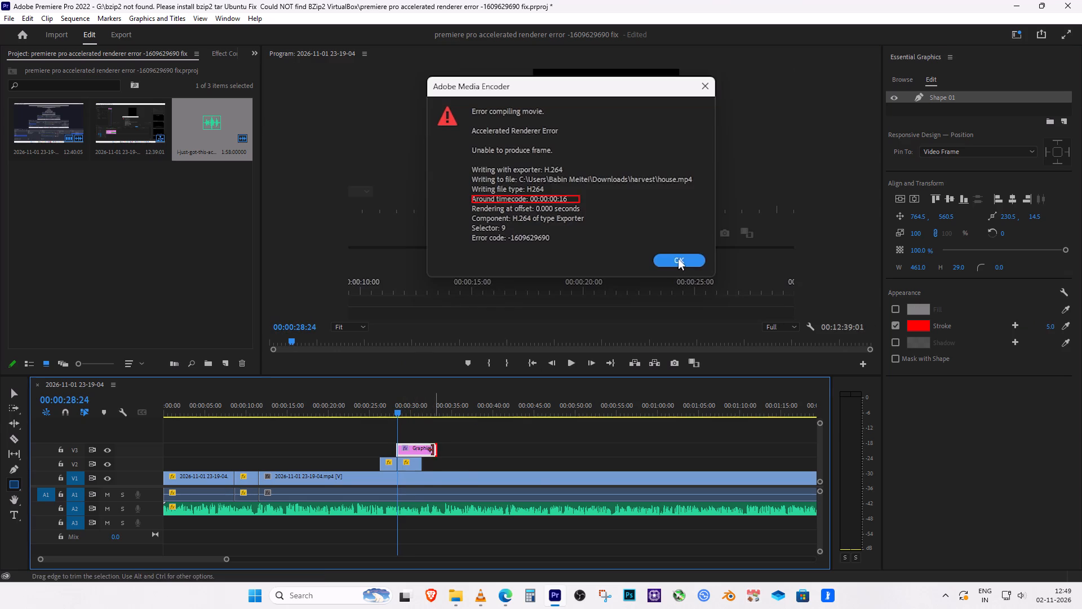
left_click_drag(433, 450, 420, 449)
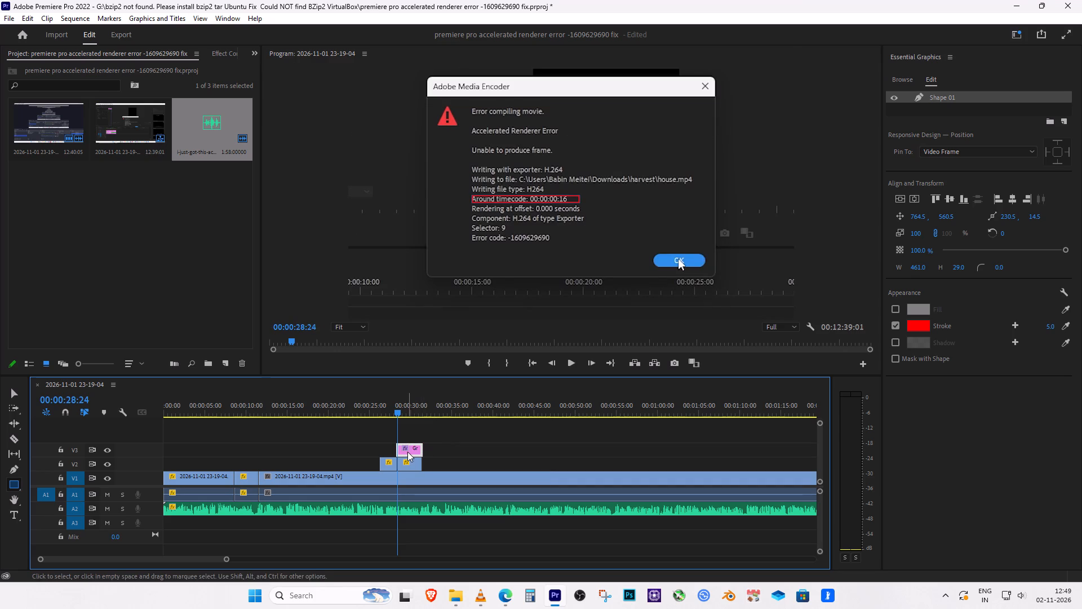
Scale the rectangle graphic to 111 and set its vertical position to 539 so it frames the timecode line.
left_click(407, 452)
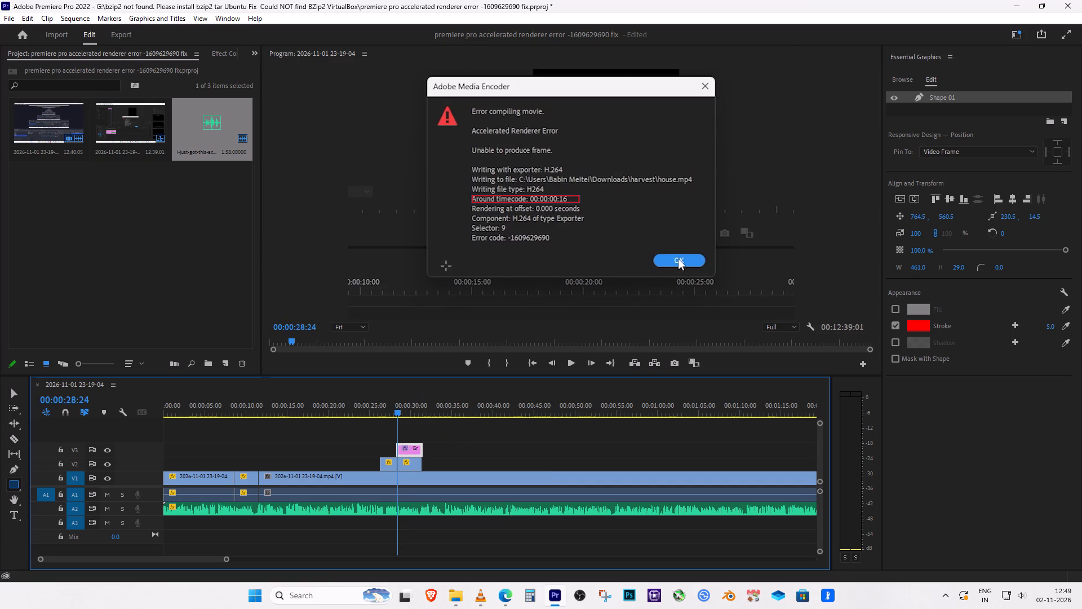
left_click(227, 56)
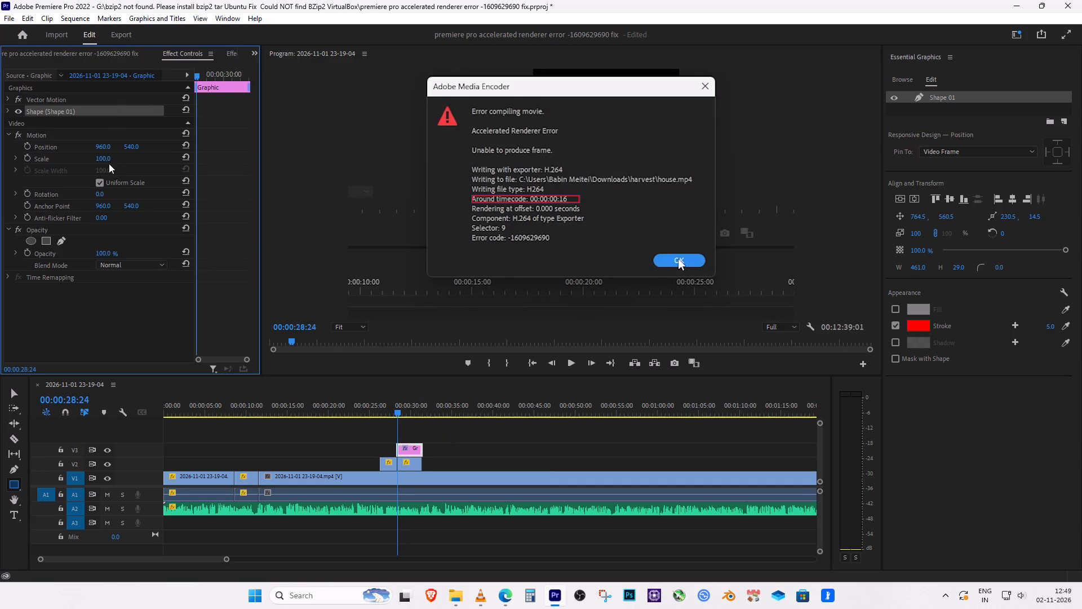
left_click_drag(104, 157, 101, 158)
left_click_drag(101, 158, 117, 157)
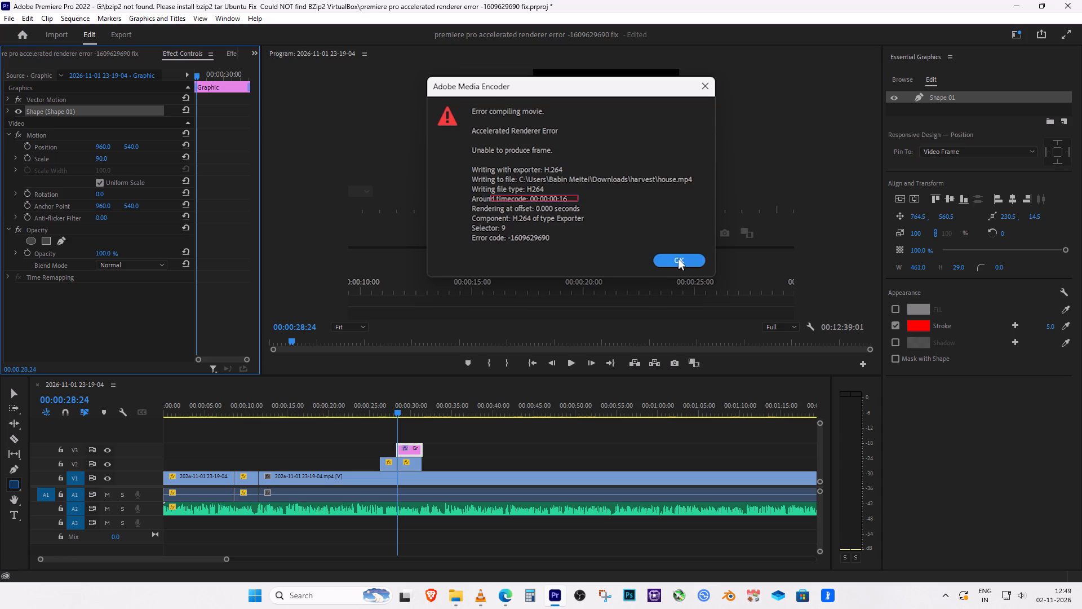
left_click_drag(117, 157, 127, 157)
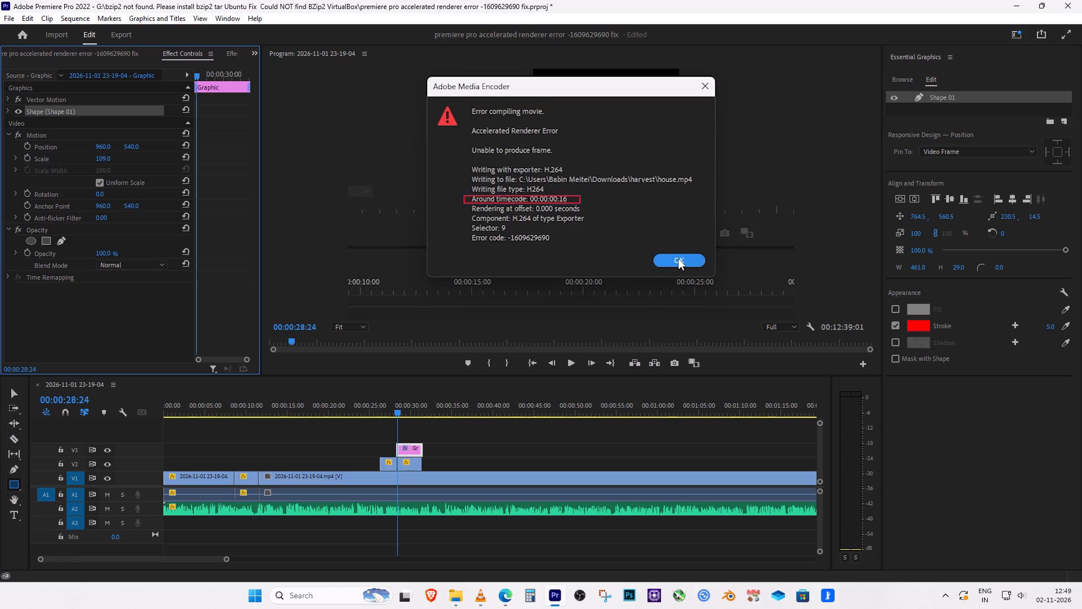
left_click_drag(127, 157, 128, 157)
left_click_drag(128, 147, 132, 143)
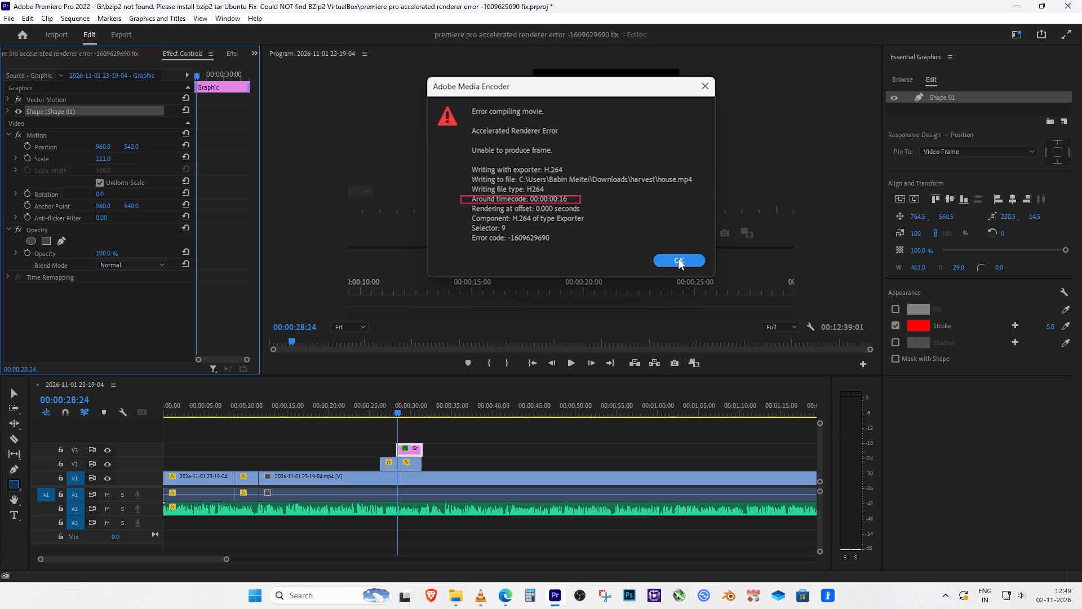
left_click_drag(132, 143, 143, 147)
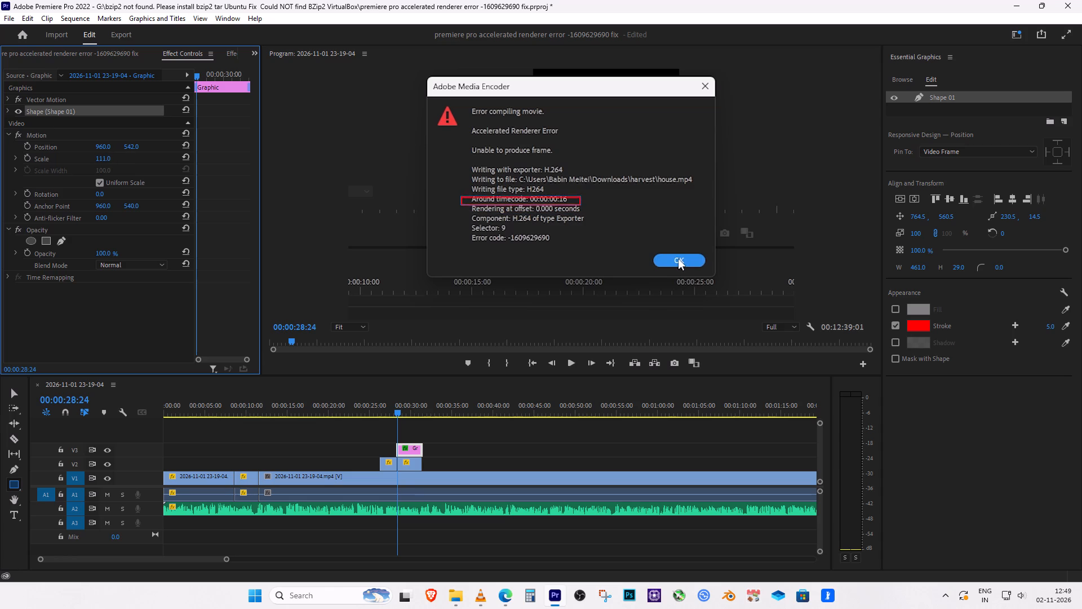
left_click_drag(143, 147, 143, 148)
Play back the highlighted shot, then slow the second V2 error-dialog clip to 2% speed.
left_click(381, 404)
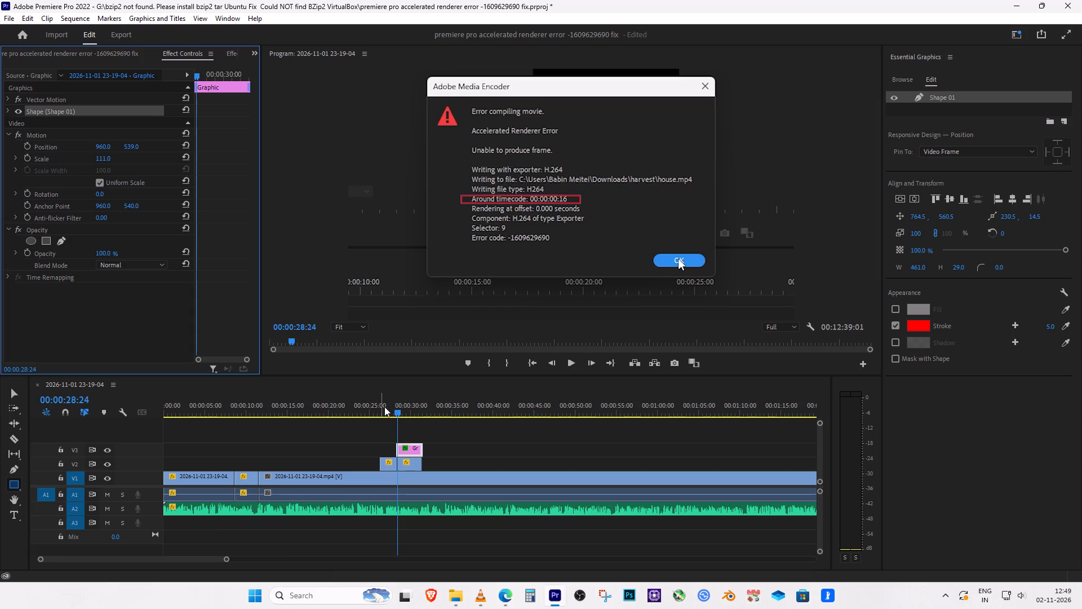
key("space")
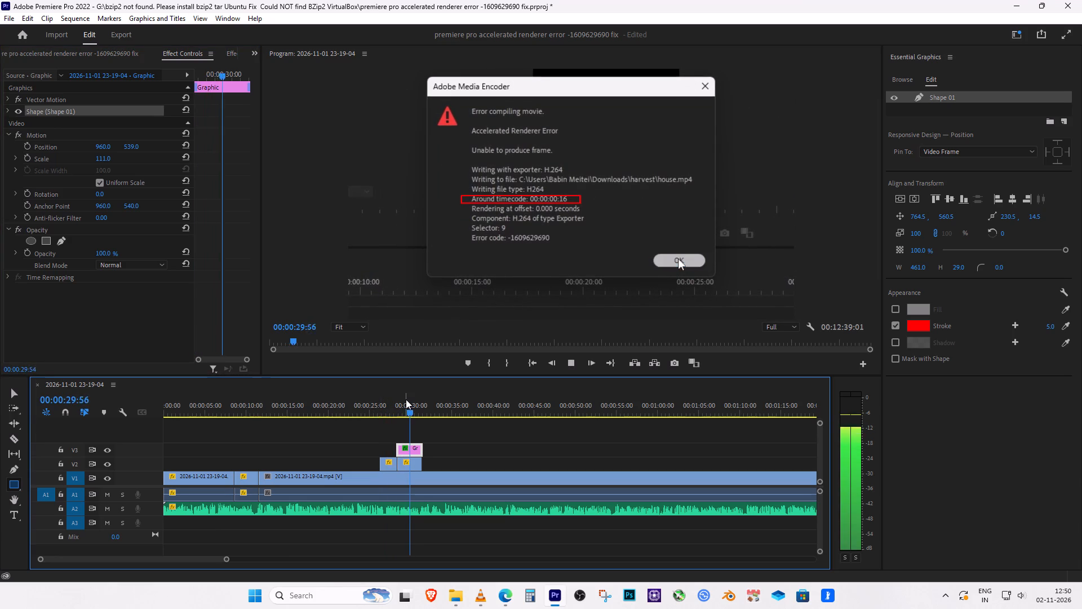
key("space")
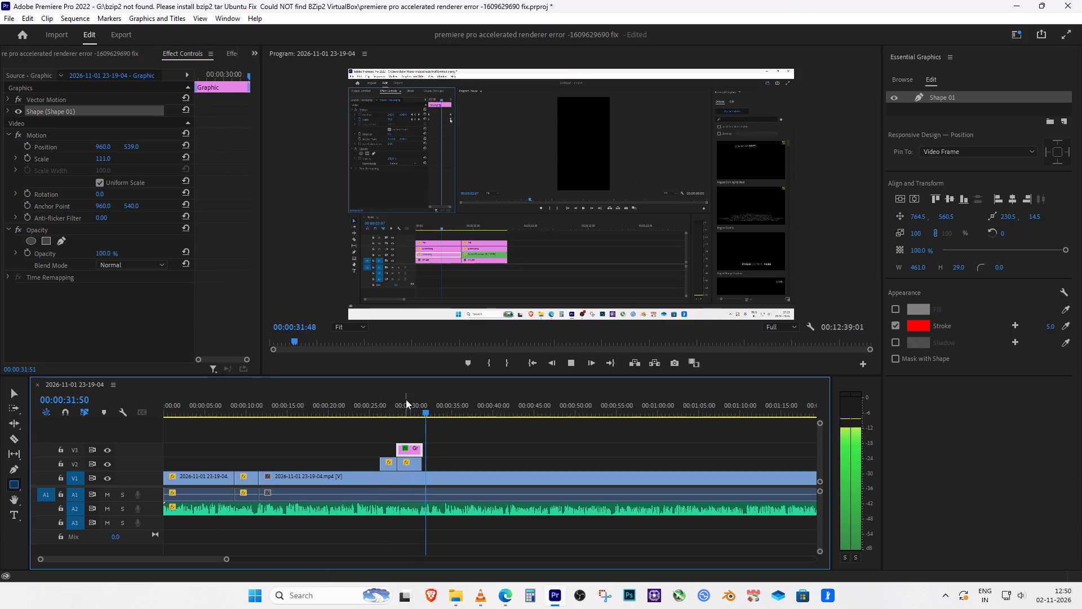
left_click(416, 462)
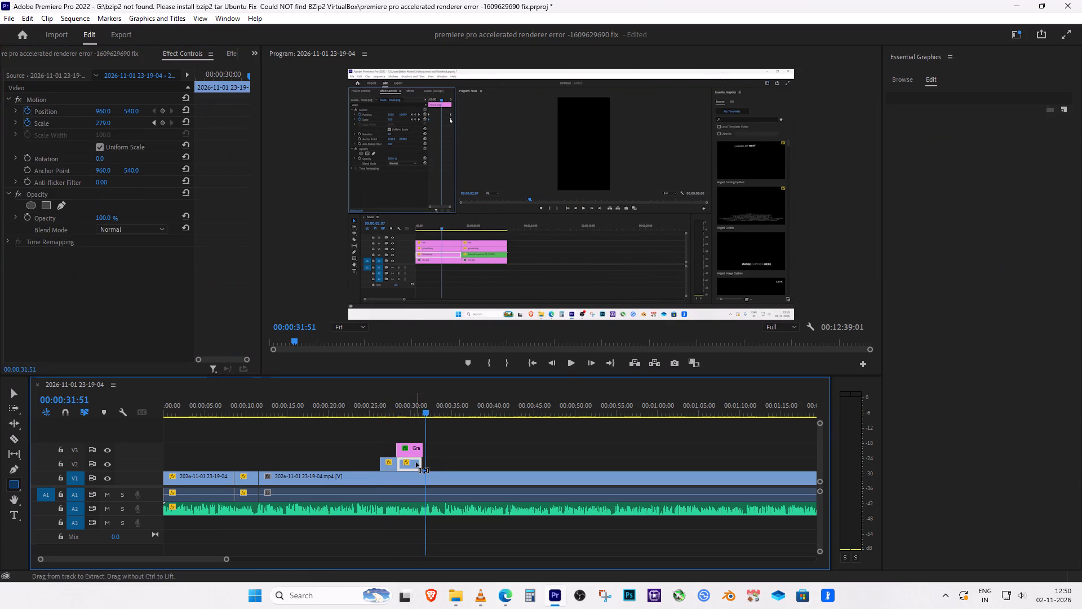
key("ctrl+r")
key("2")
key("Return")
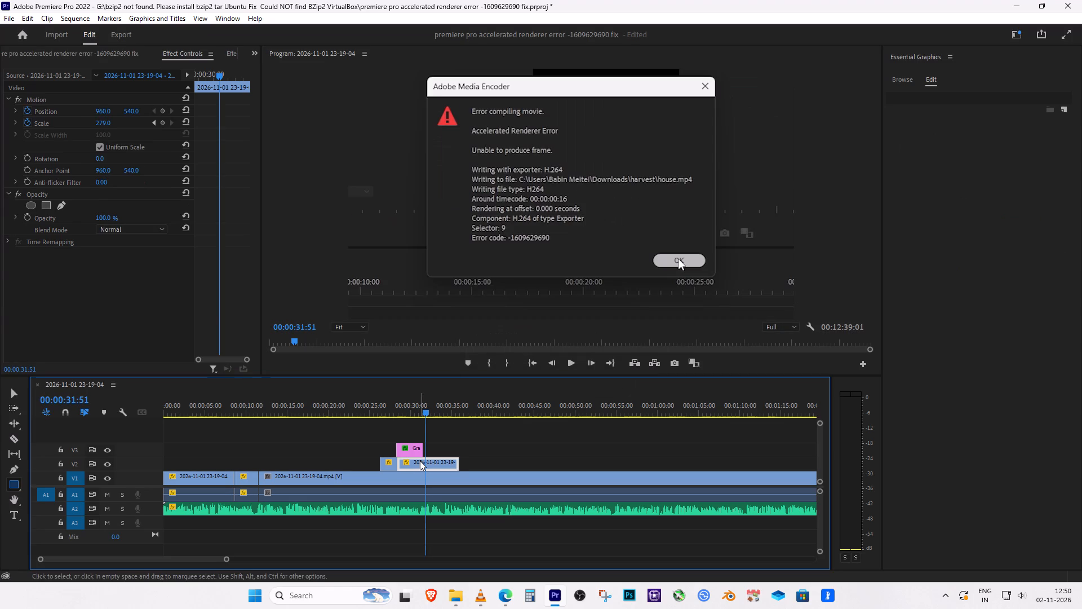
Extend the end of the V3 rectangle graphic to match the end of the lengthened V2 clip.
left_click_drag(423, 446, 458, 453)
left_click(456, 448)
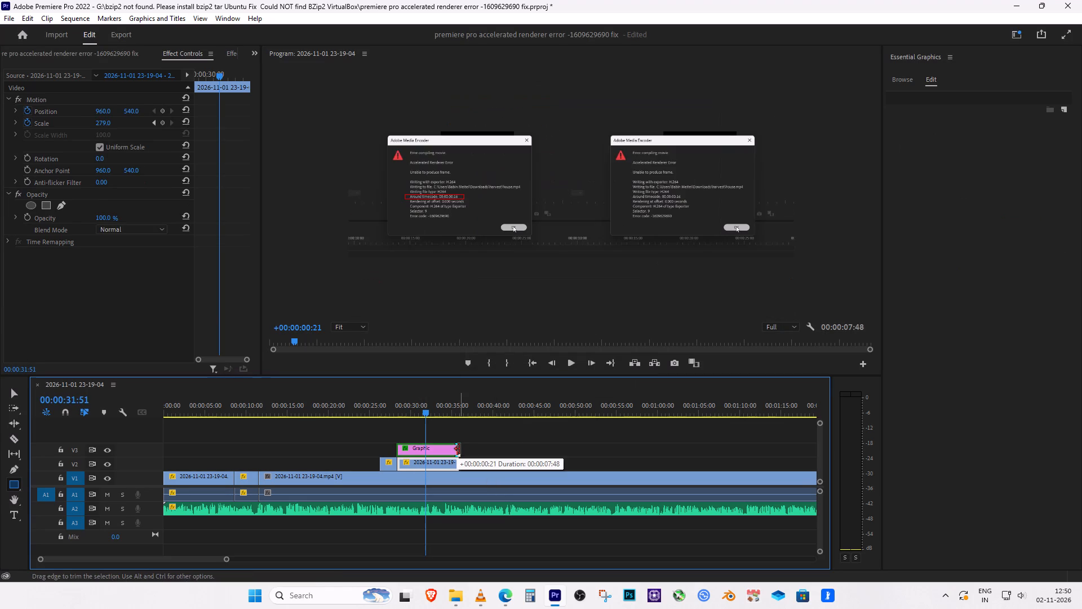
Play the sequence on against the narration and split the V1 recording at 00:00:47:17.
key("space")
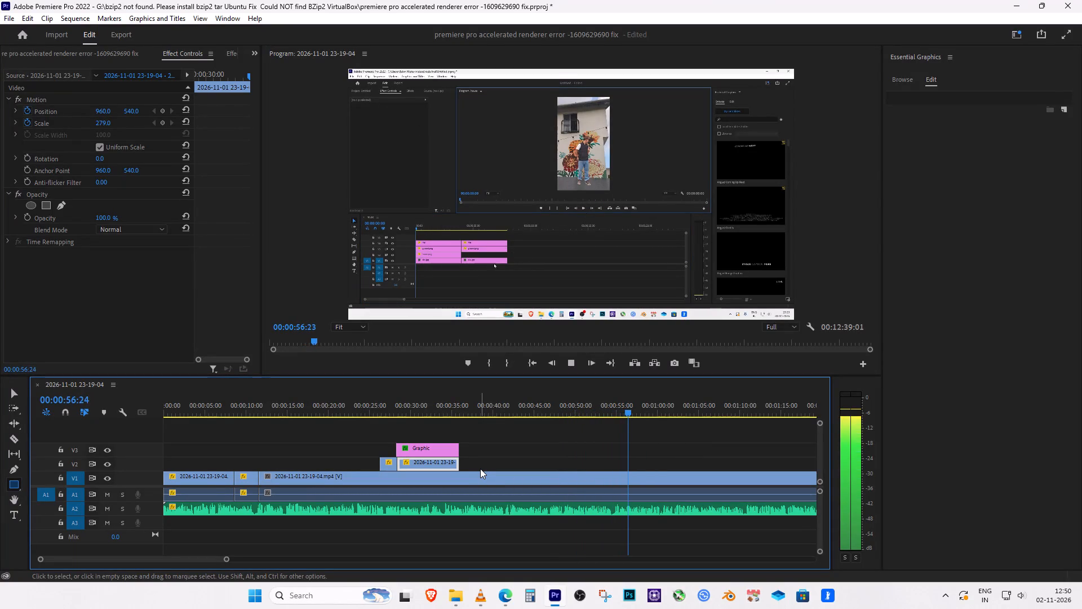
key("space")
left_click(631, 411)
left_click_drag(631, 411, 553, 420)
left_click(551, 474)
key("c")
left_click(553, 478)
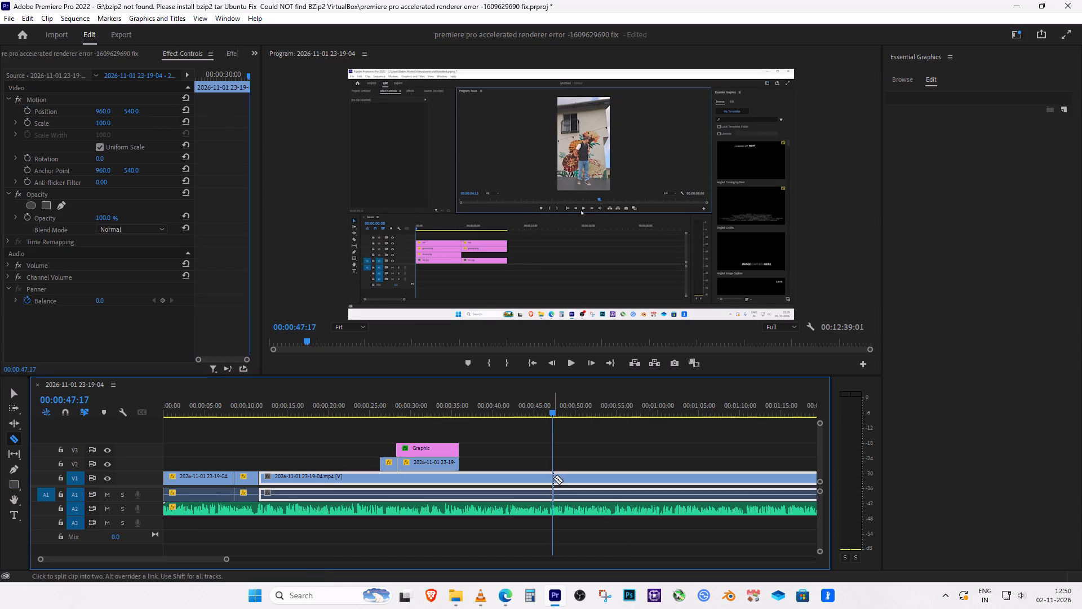
Look through the V1 recording between about 00:00:47 and 00:01:22 for the section to cut.
left_click_drag(557, 412, 663, 417)
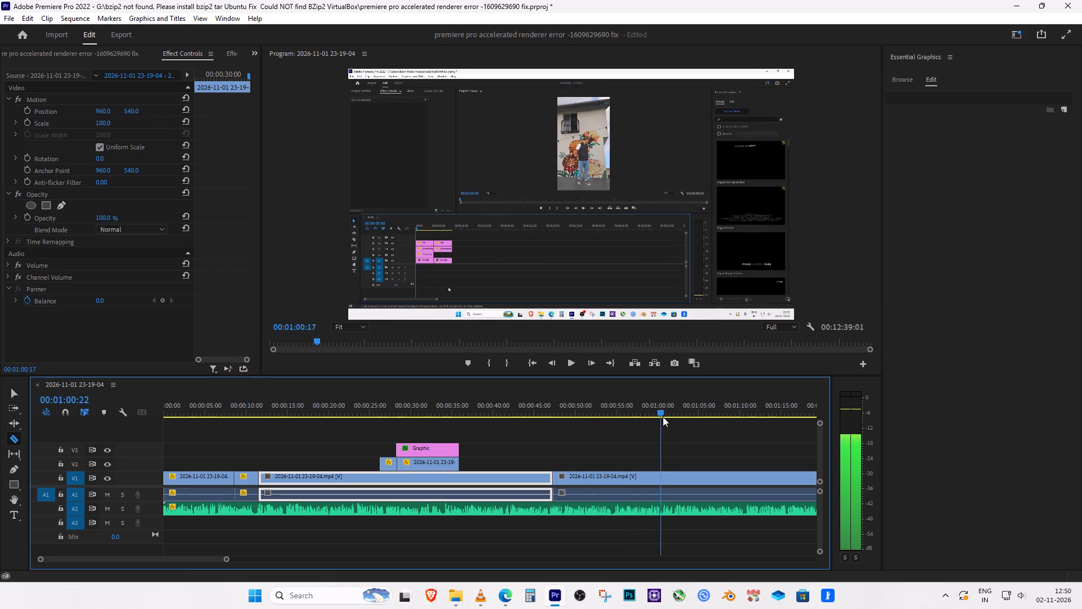
left_click_drag(663, 417, 721, 417)
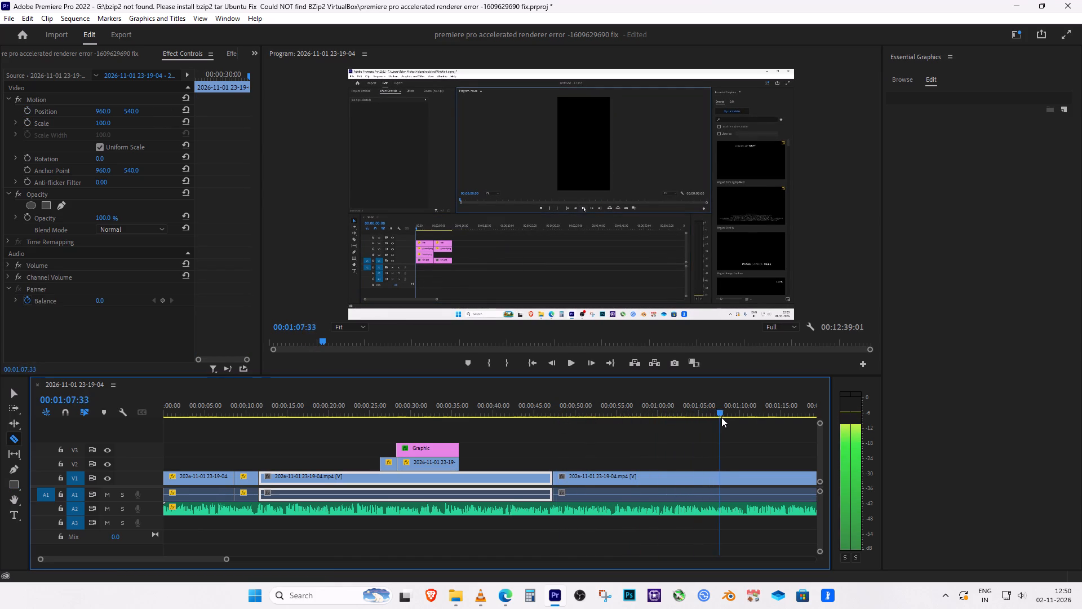
left_click_drag(721, 417, 727, 416)
left_click_drag(229, 559, 314, 551)
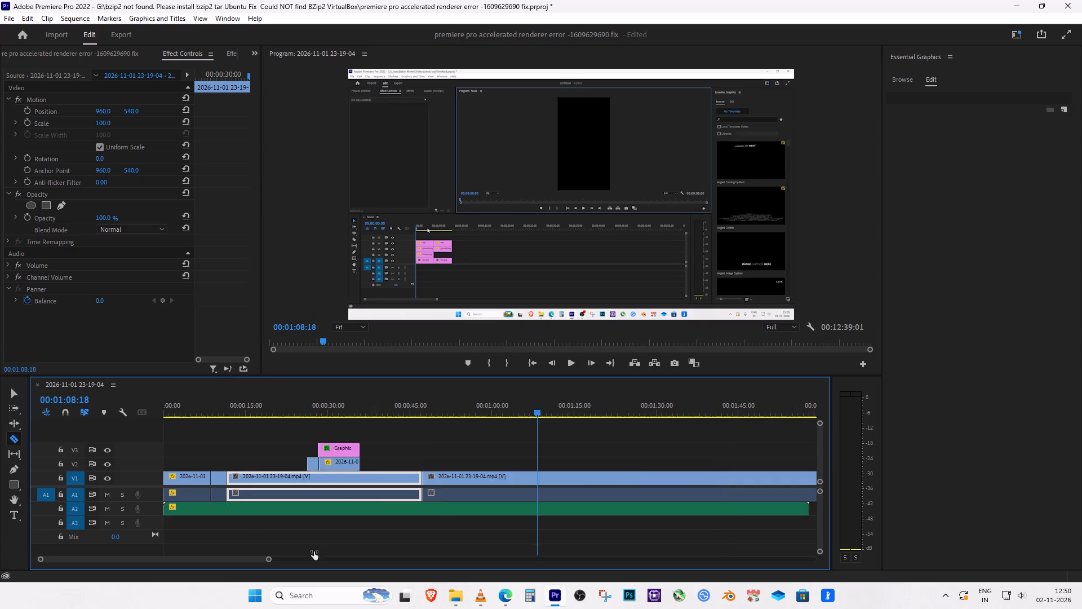
left_click_drag(314, 551, 337, 544)
left_click_drag(403, 412, 422, 417)
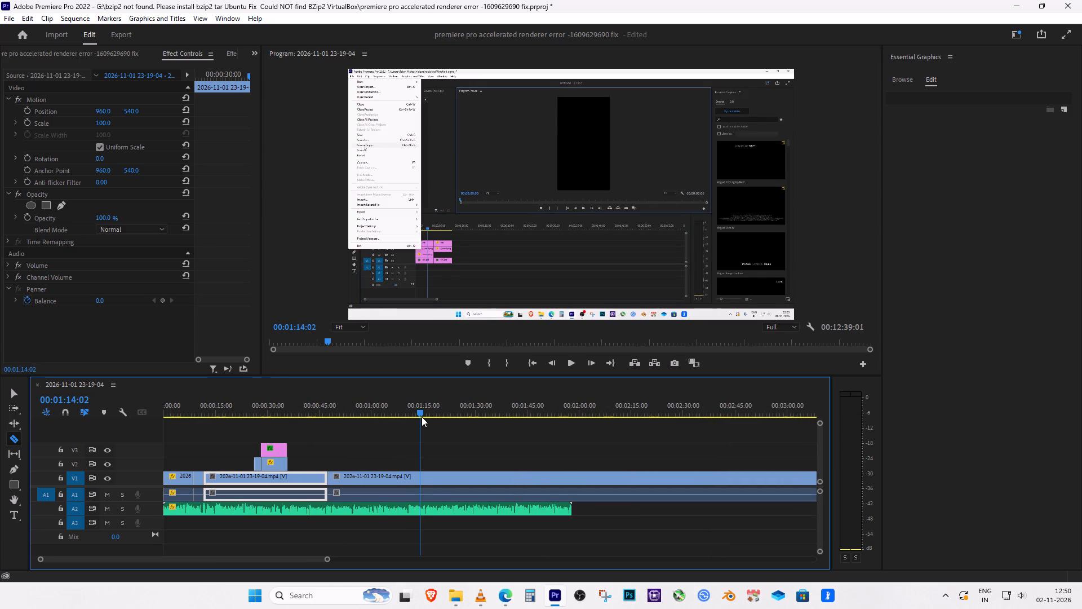
left_click_drag(422, 417, 450, 422)
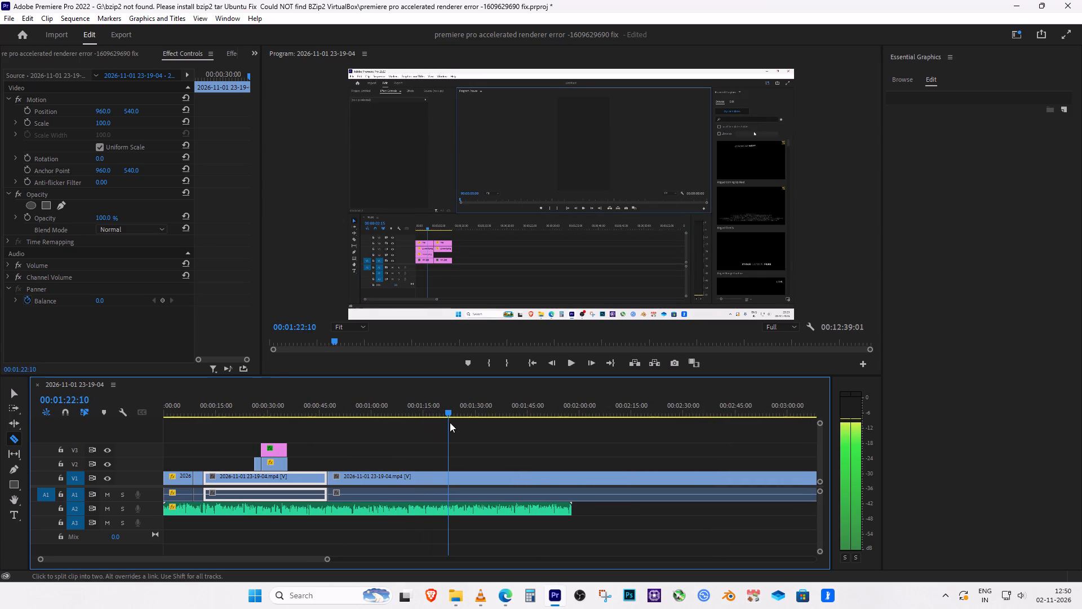
left_click_drag(450, 422, 339, 424)
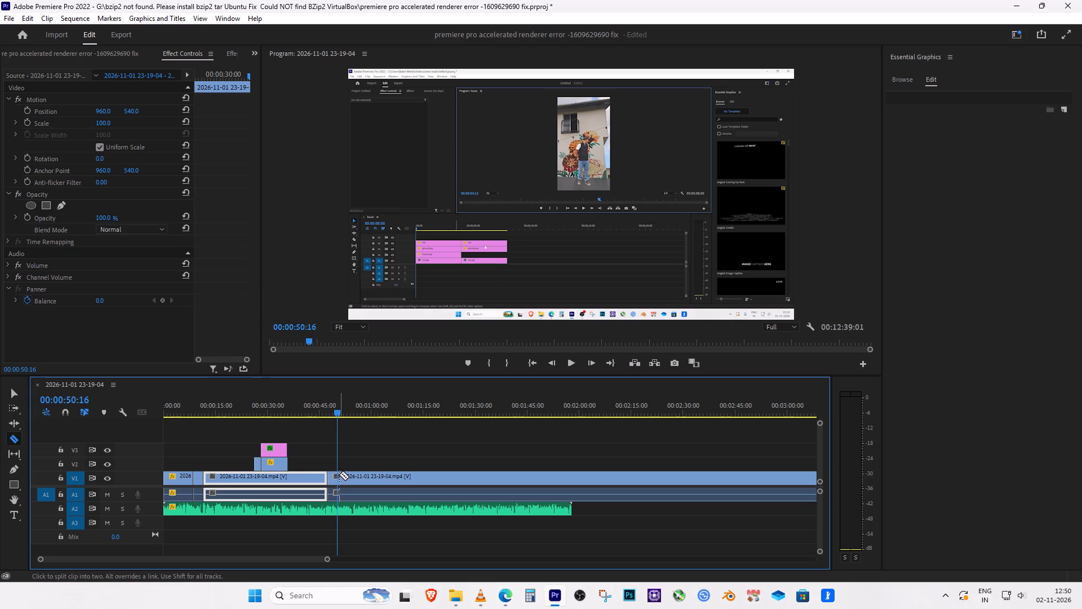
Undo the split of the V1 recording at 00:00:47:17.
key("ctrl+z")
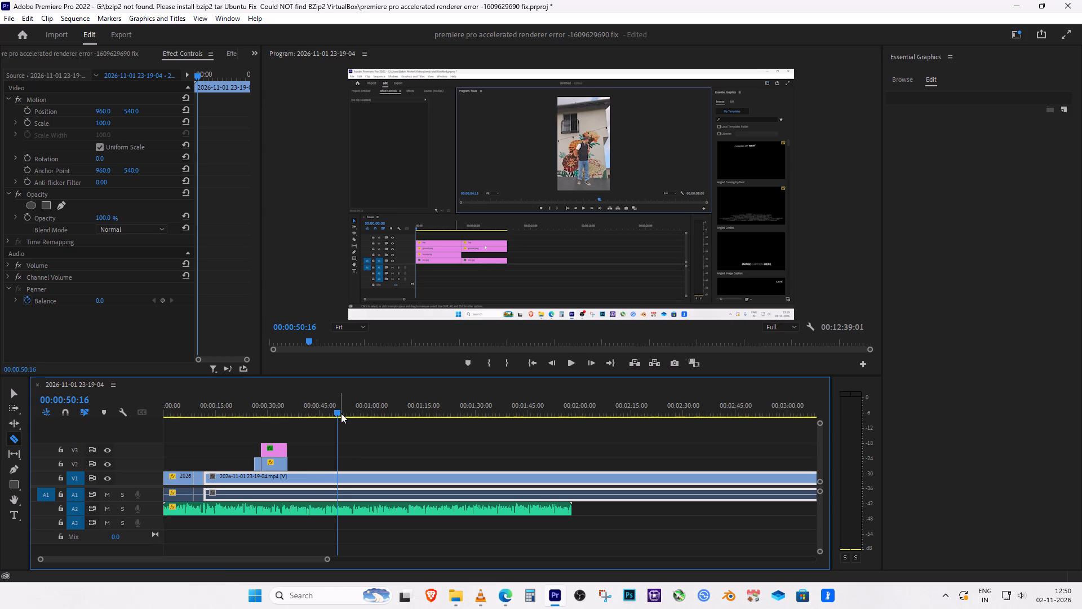
Play on from 00:00:50:16 and split the V1 recording at 00:00:56:27.
key("space")
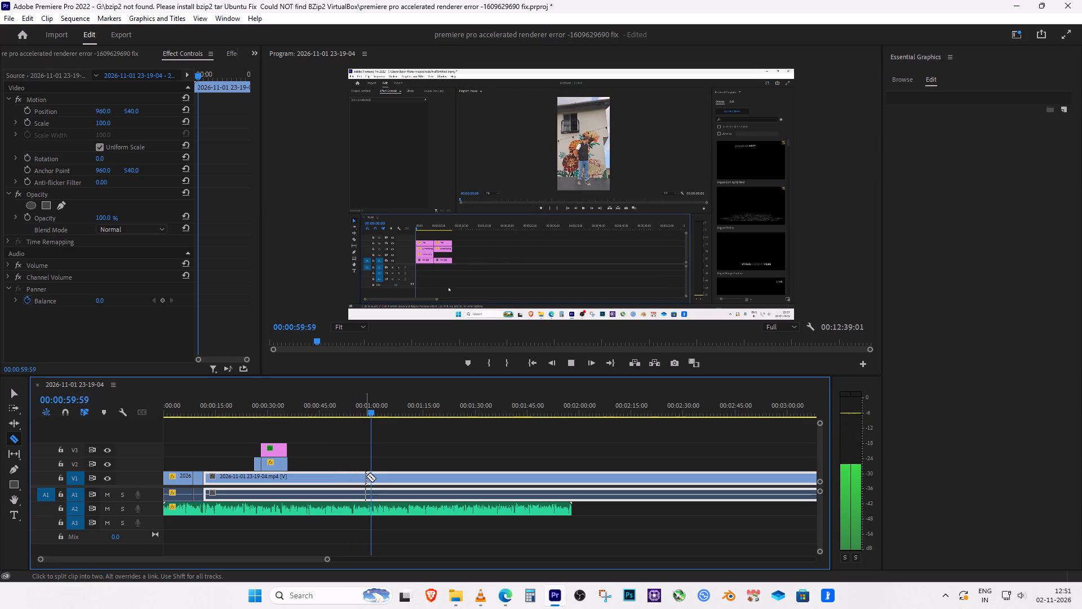
key("space")
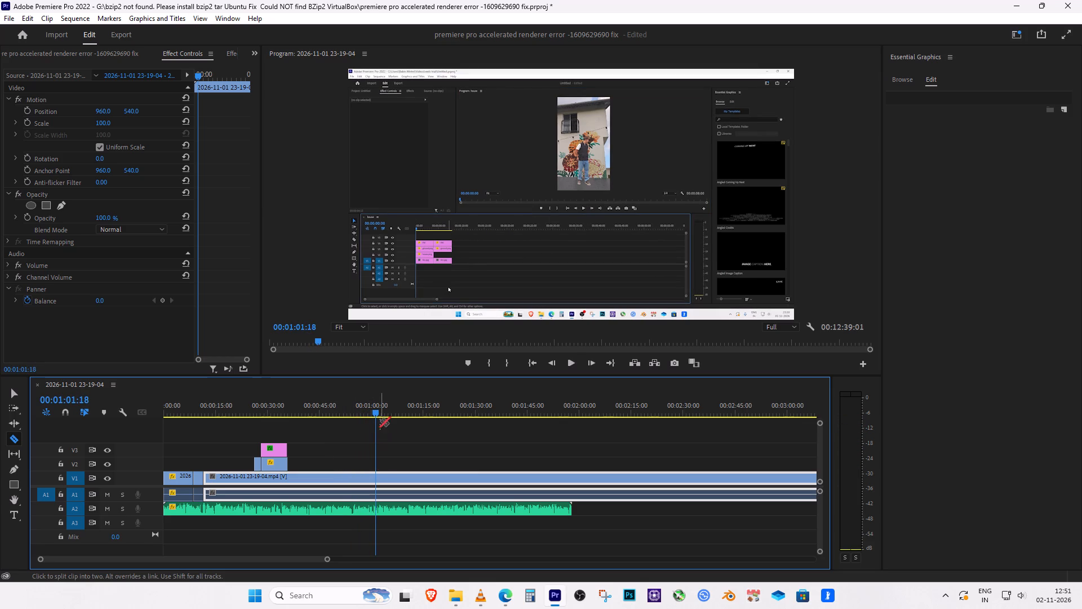
left_click_drag(378, 414, 362, 417)
left_click(359, 481)
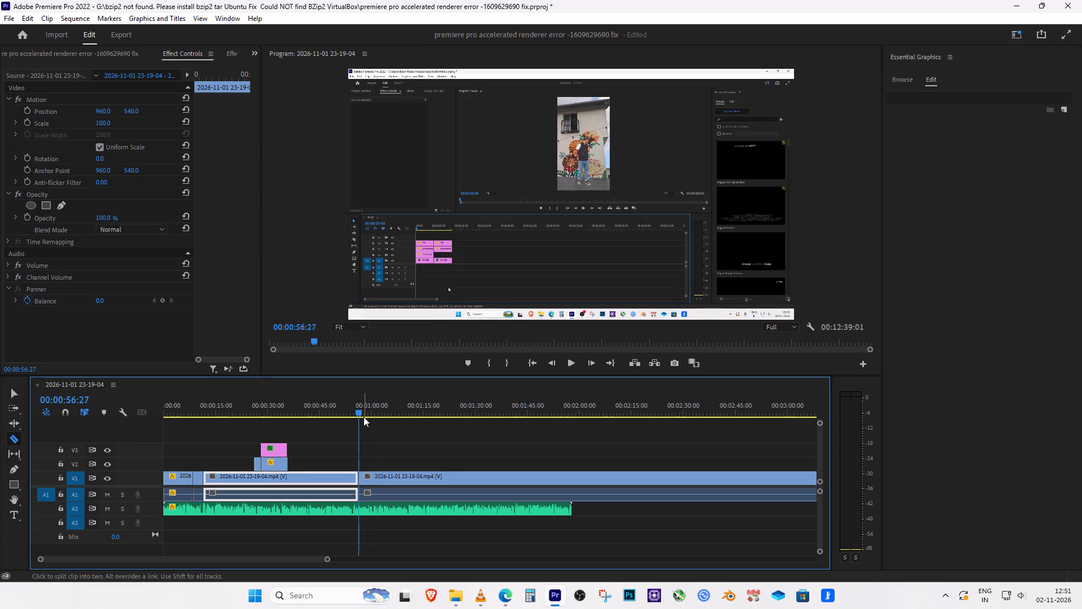
Find the end of the unwanted section and split the V1 recording at 00:01:13:03.
left_click_drag(362, 414, 449, 420)
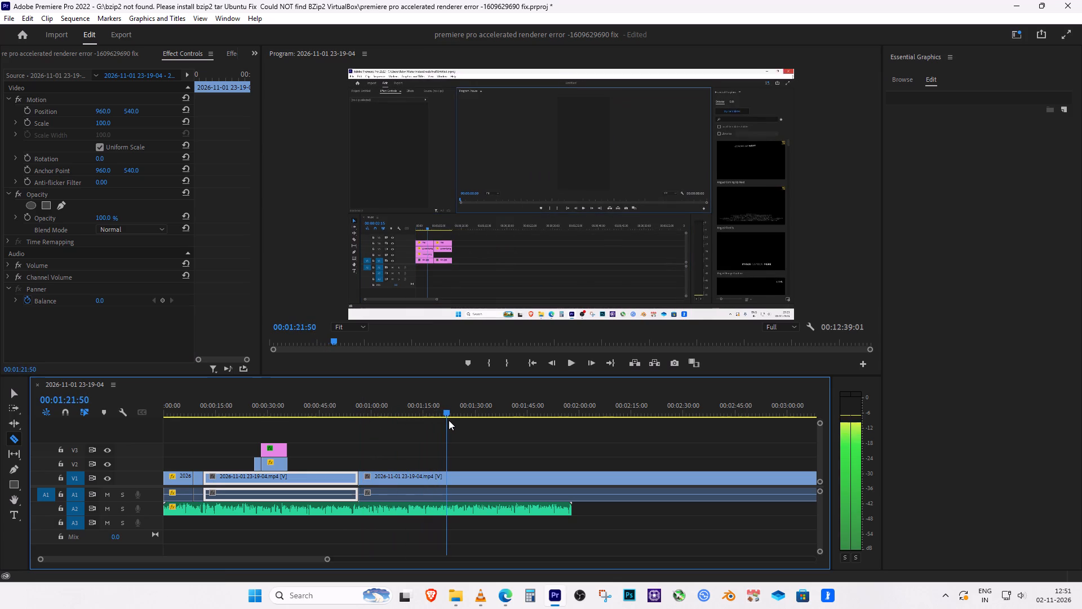
left_click_drag(449, 420, 424, 417)
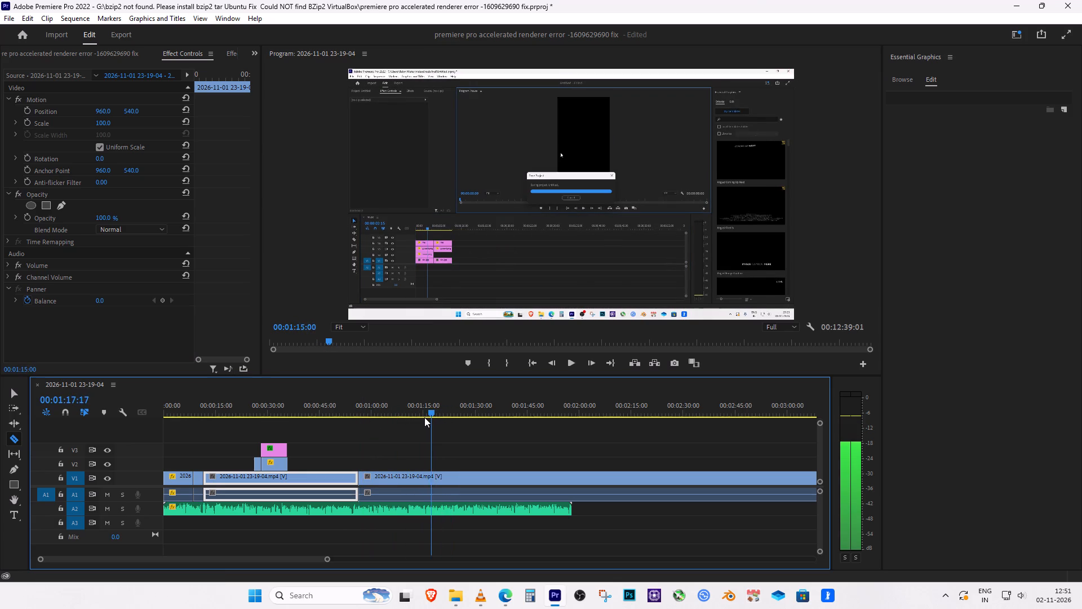
left_click_drag(424, 417, 418, 416)
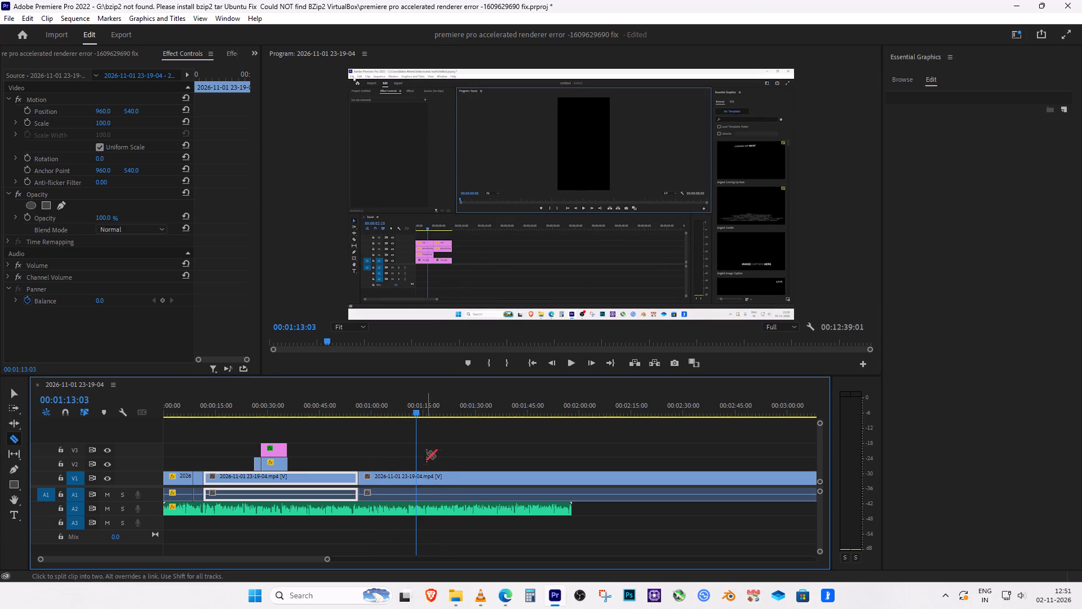
left_click(415, 473)
Delete the V1 recording section between 00:00:56:27 and 00:01:13:03 and move the remaining recording back to close the gap.
key("v")
left_click(404, 480)
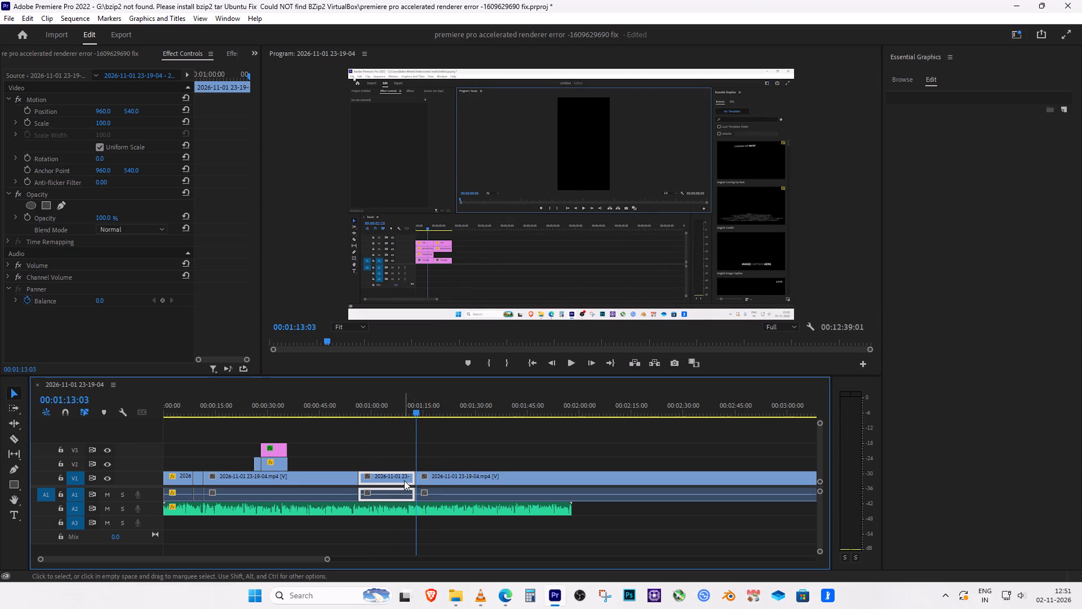
key("Delete")
left_click_drag(453, 479, 397, 484)
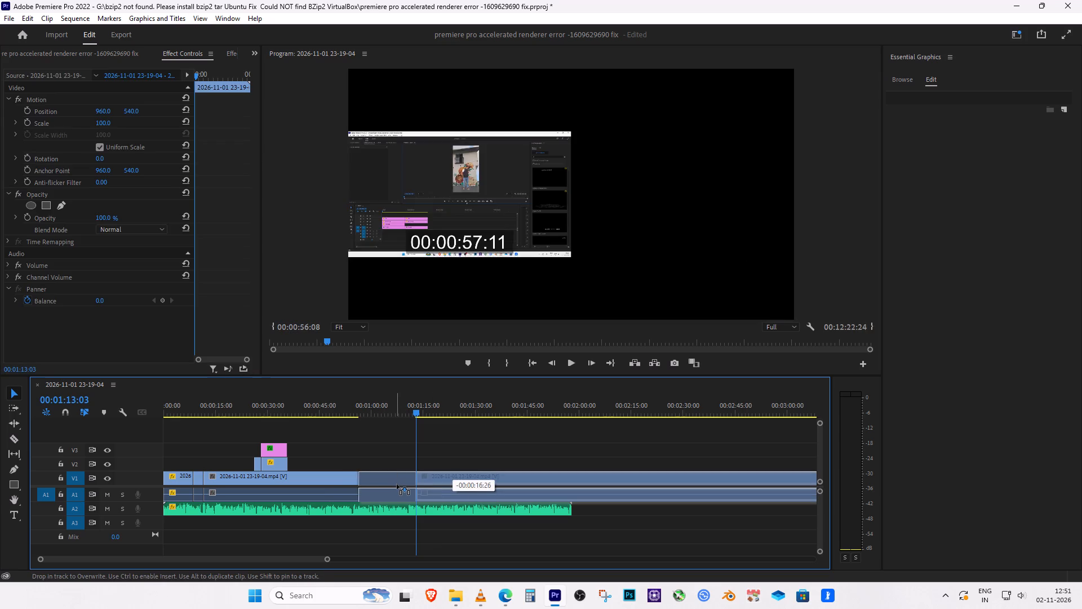
left_click_drag(397, 484, 394, 484)
Play the recording across the new join and split the V1 clip at 00:01:00:22.
left_click(351, 411)
key("space")
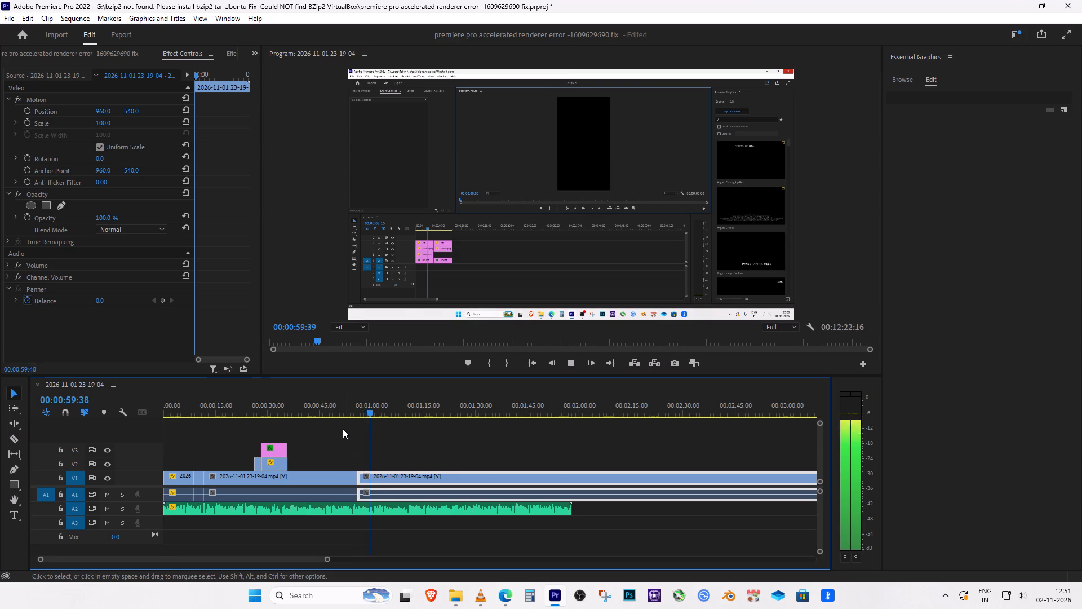
key("space")
key("space")
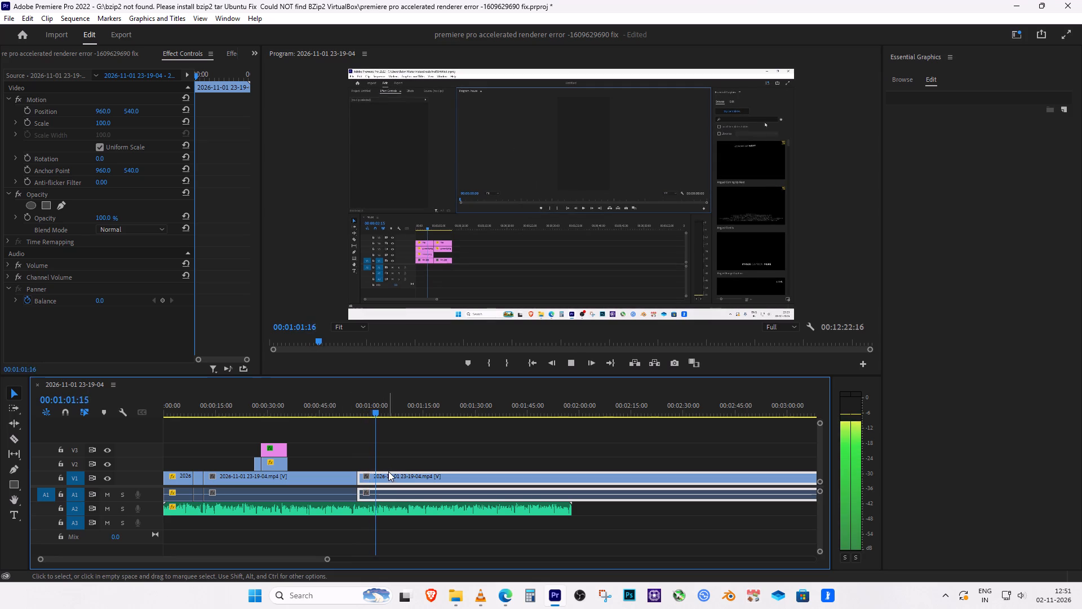
key("space")
left_click(376, 408)
key("c")
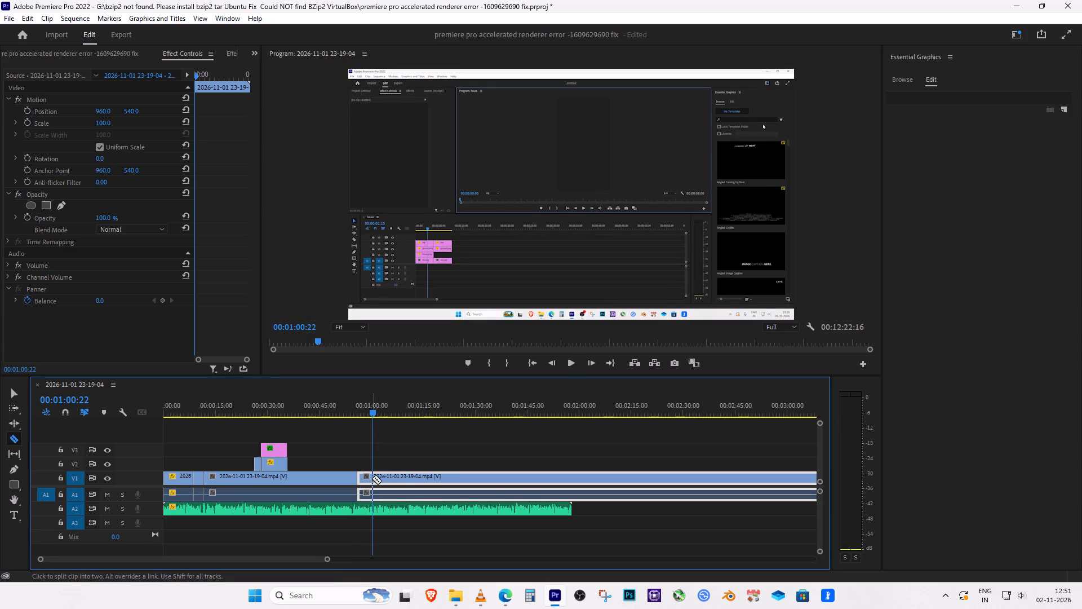
left_click(372, 478)
Find the end of the unwanted section after 00:01:00:22 and split the V1 recording at 00:01:11:35.
left_click_drag(374, 401, 391, 412)
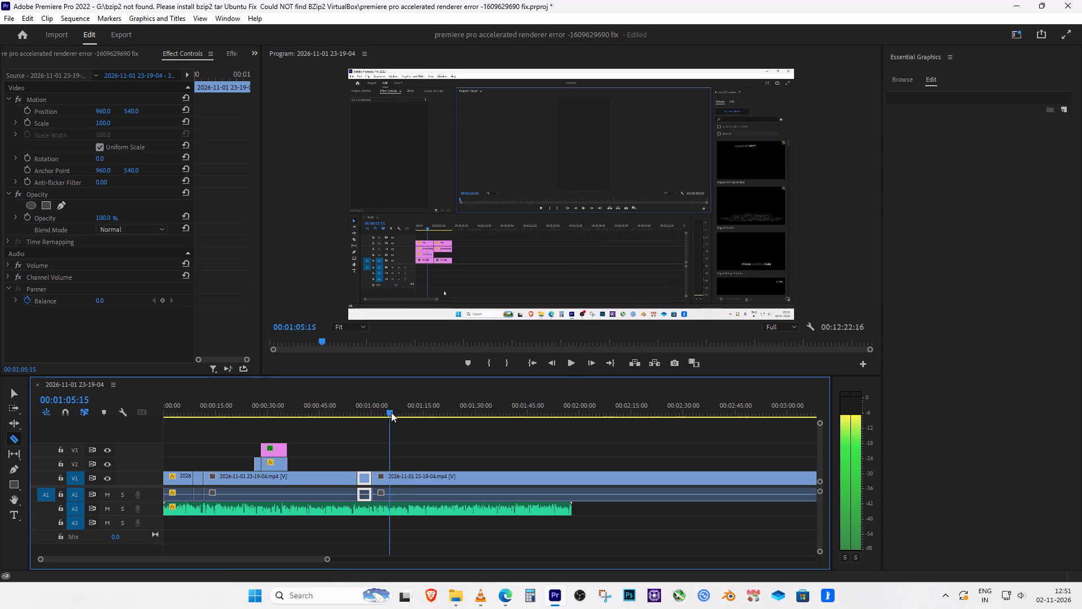
left_click_drag(391, 412, 410, 415)
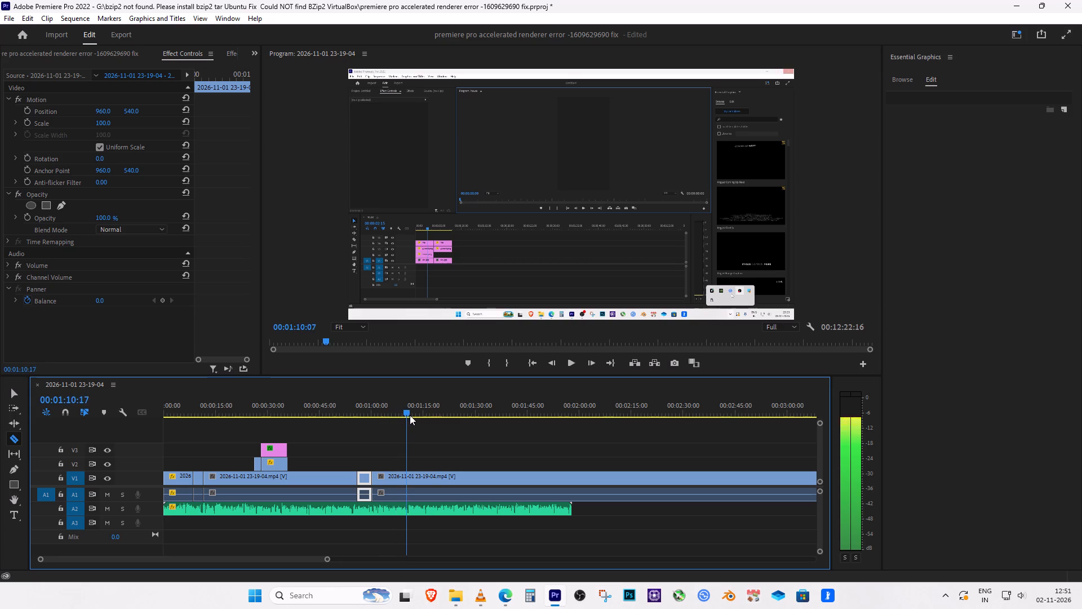
left_click_drag(410, 415, 372, 419)
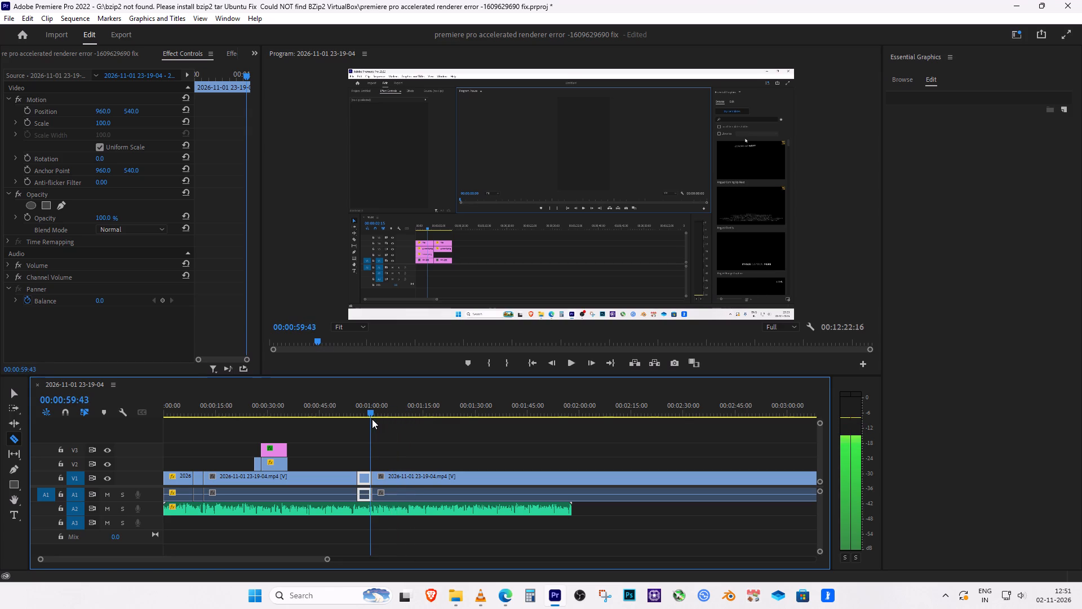
left_click_drag(372, 419, 373, 420)
key("space")
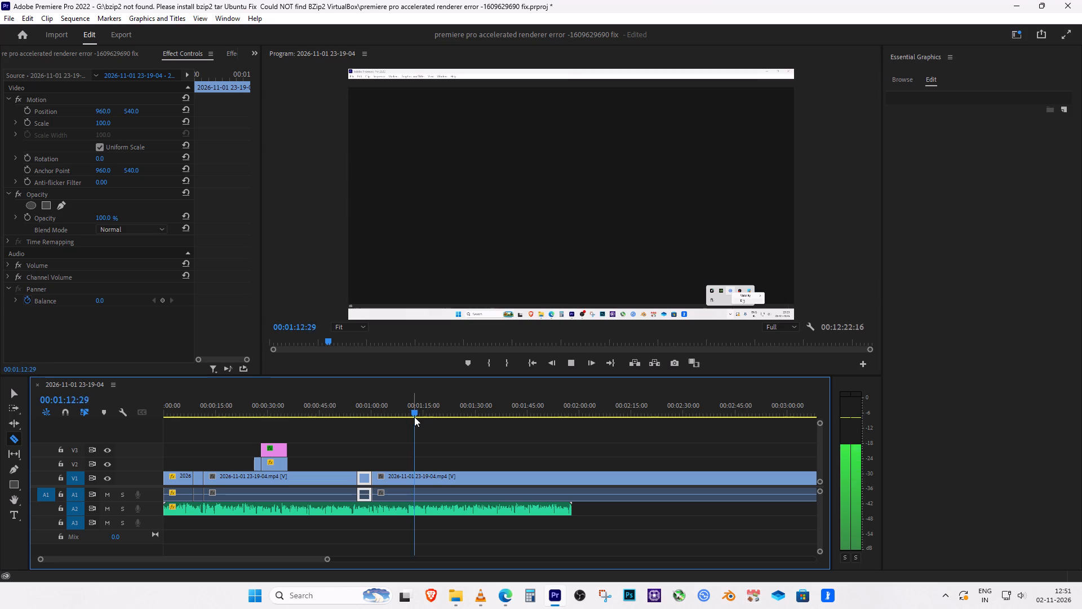
key("space")
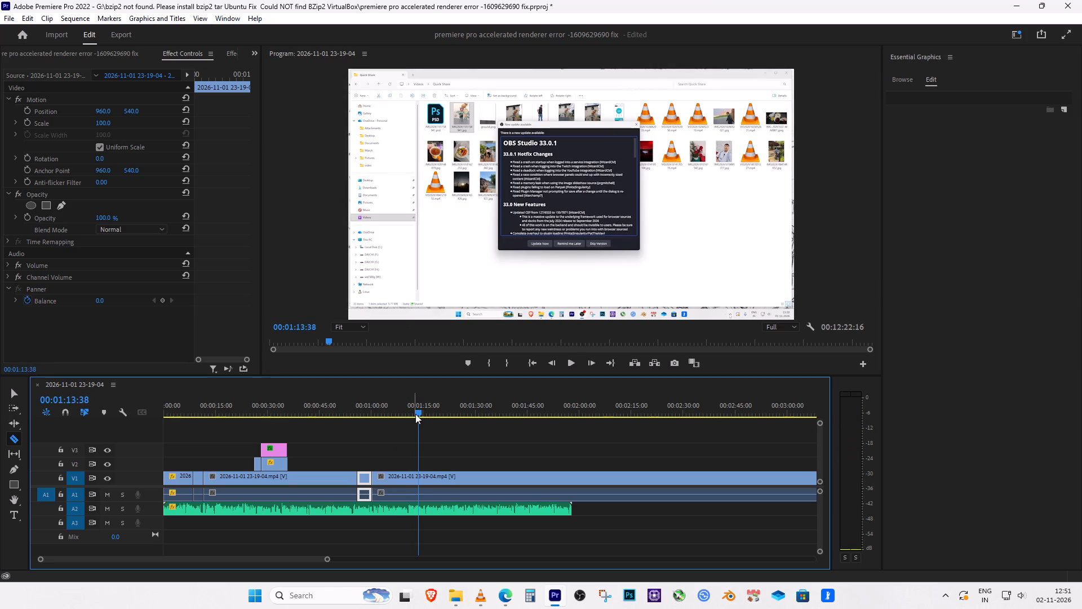
left_click_drag(415, 414, 390, 412)
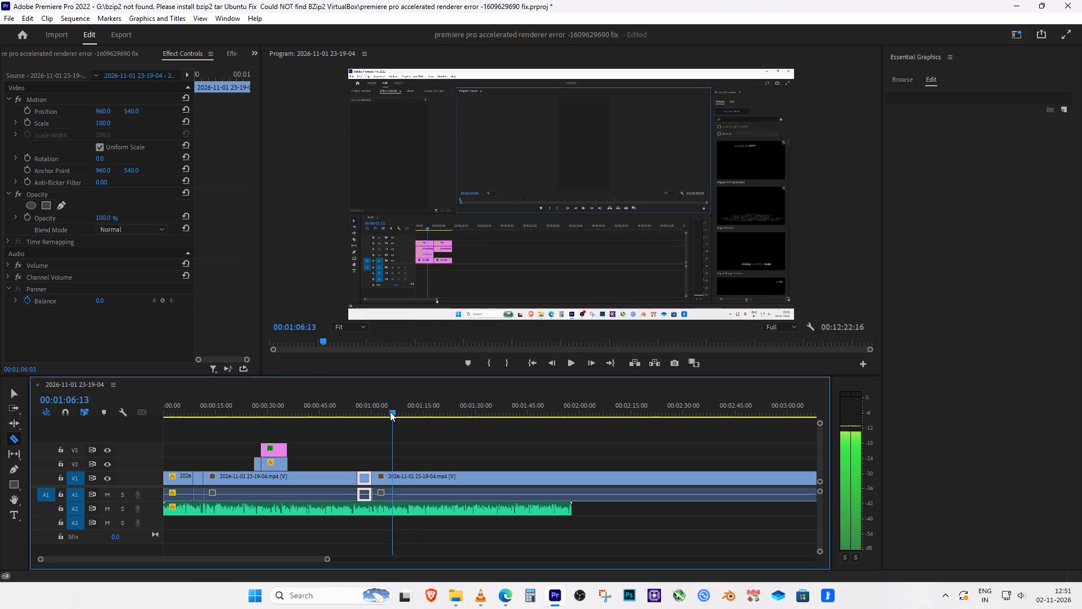
left_click_drag(390, 412, 366, 410)
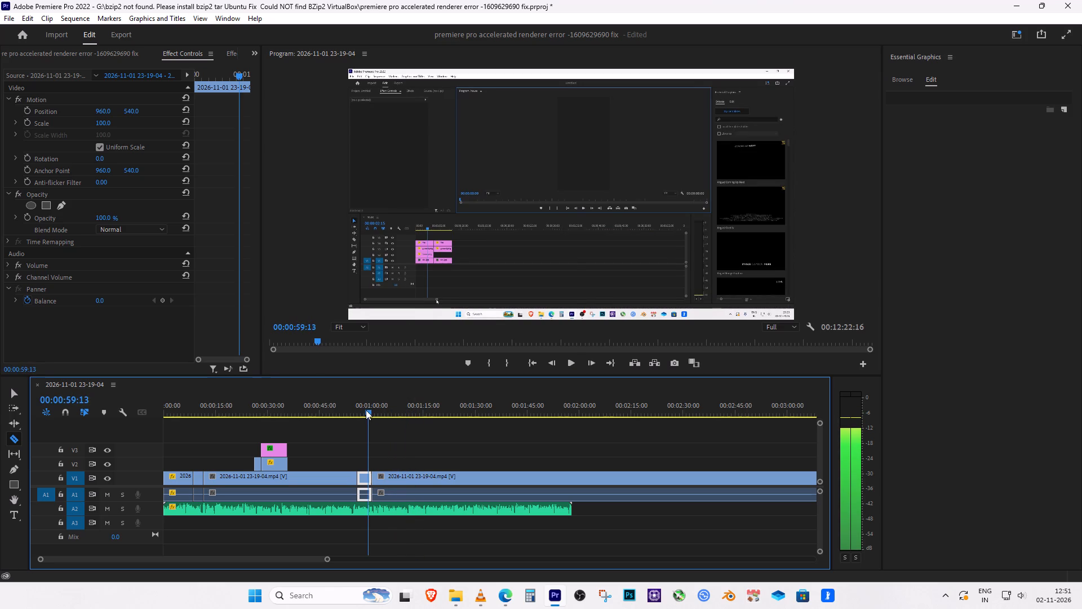
left_click_drag(366, 410, 402, 412)
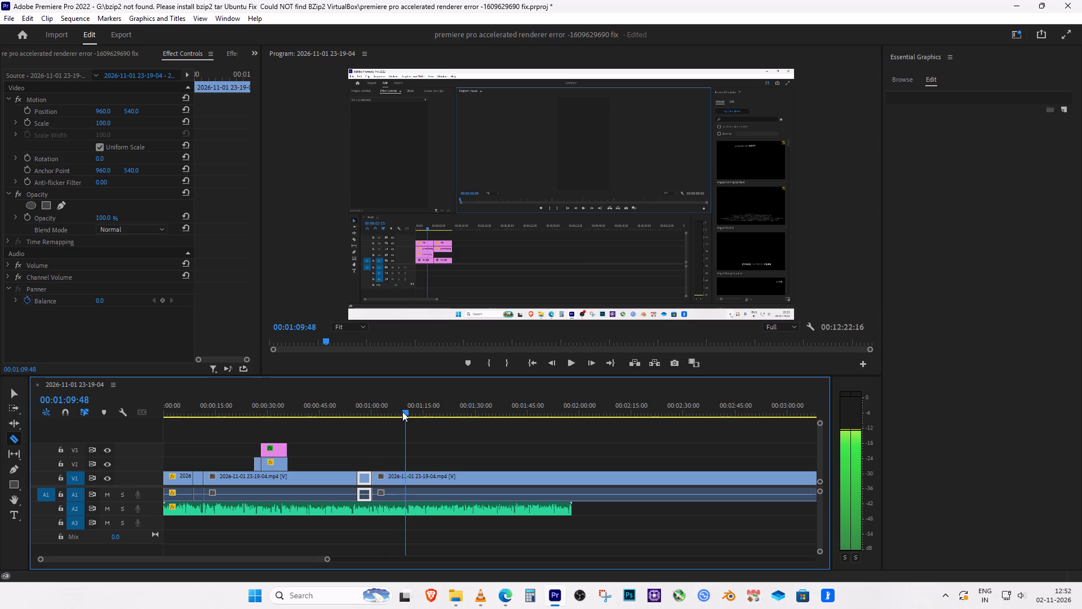
left_click_drag(402, 412, 358, 409)
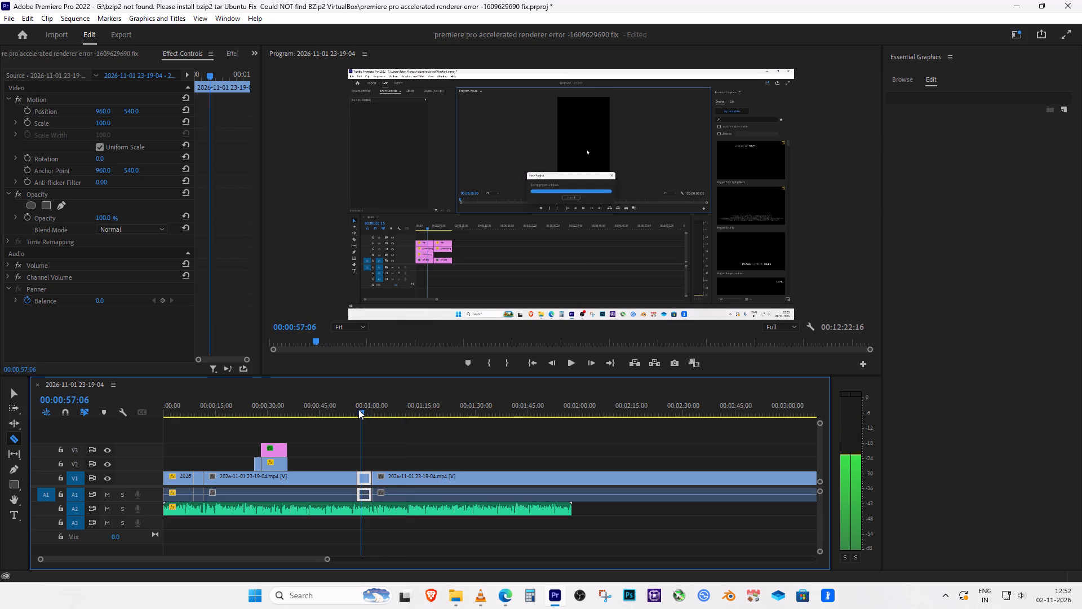
left_click_drag(358, 409, 394, 412)
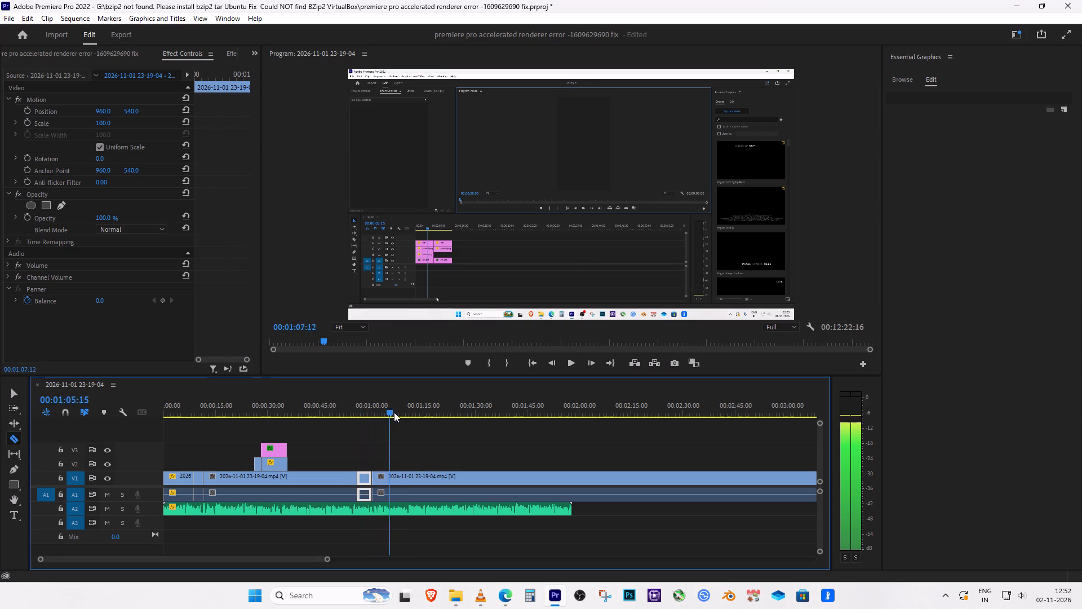
left_click_drag(394, 412, 409, 415)
left_click(413, 484)
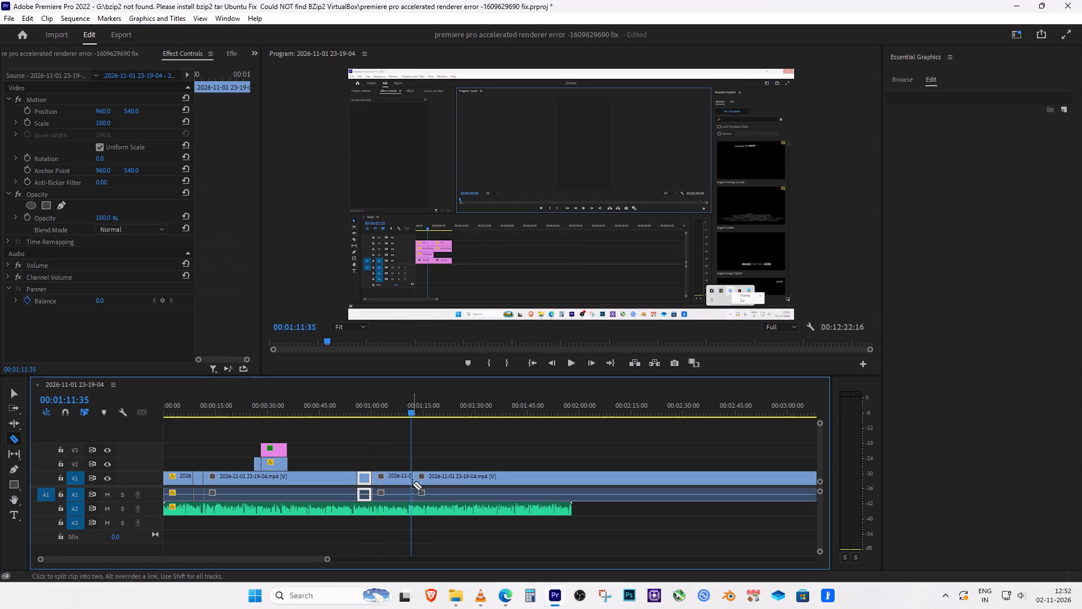
Delete the V1 section between 00:01:00:22 and 00:01:11:35 and move the remaining recording back to close the gap.
key("v")
left_click(401, 480)
key("Delete")
left_click_drag(458, 476, 428, 483)
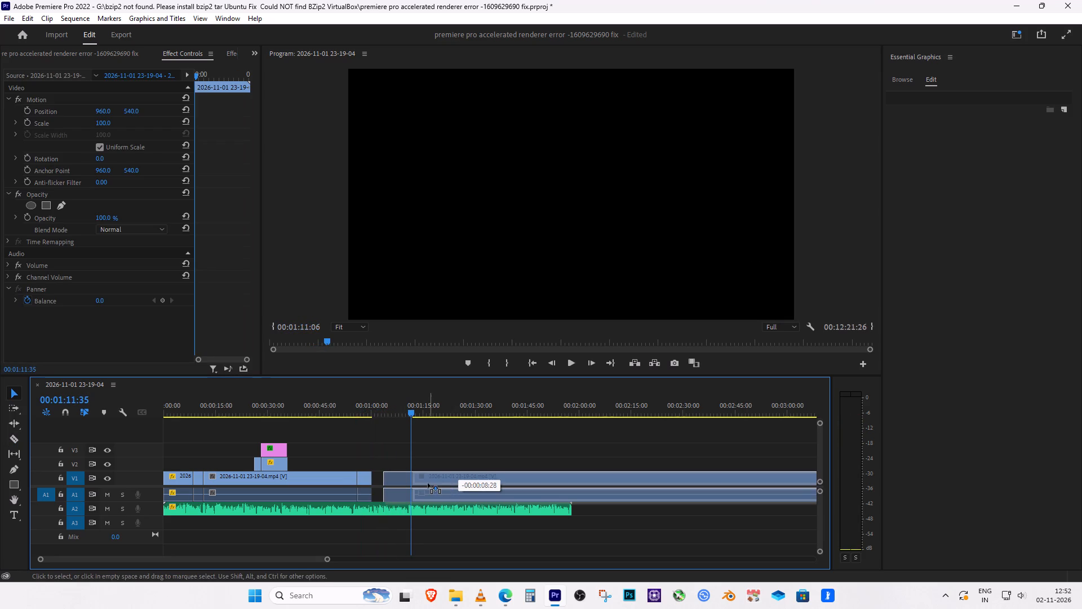
left_click_drag(428, 483, 418, 484)
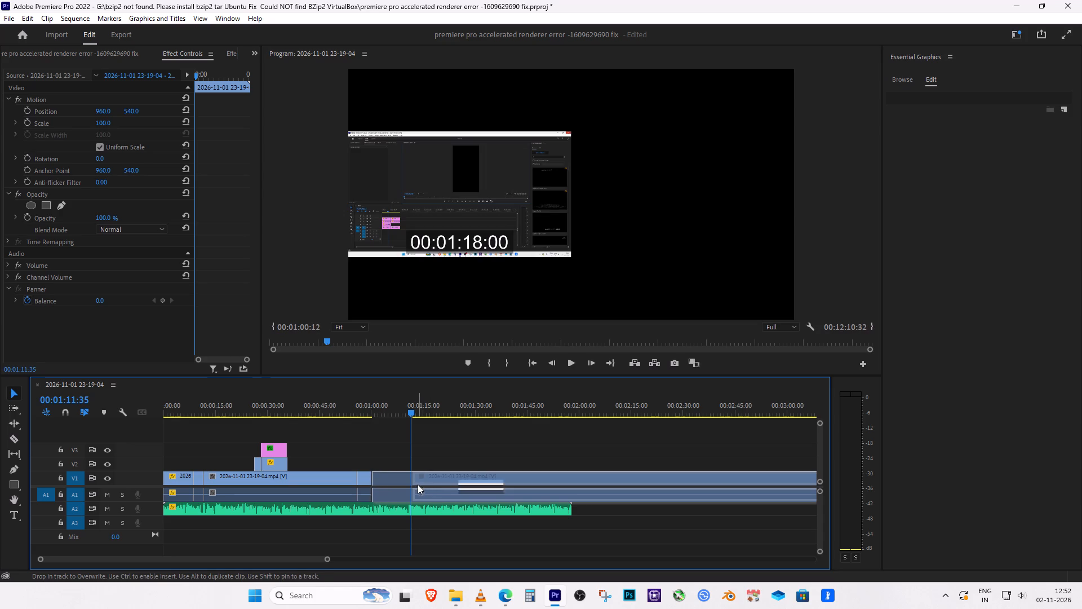
Return the playhead to 00:00:59:33, just before the new join, and save the project.
left_click(374, 411)
left_click_drag(374, 411, 369, 413)
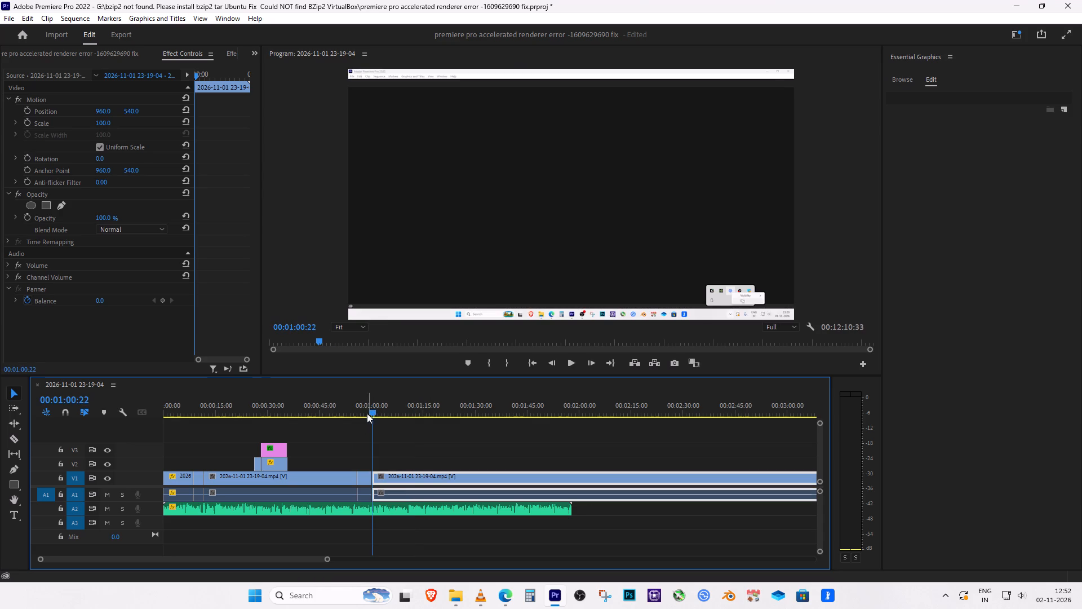
left_click(367, 413)
left_click(371, 409)
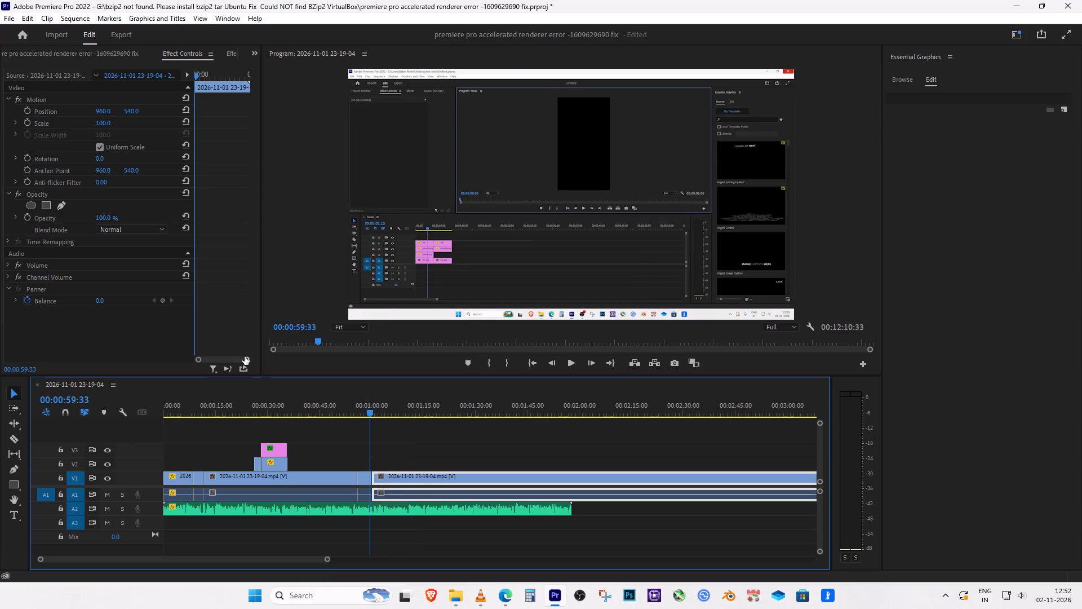
key("ctrl+s")
Review the footage after the join at 00:01:00:22 and split the V1 recording at 00:01:10:07, at the Premiere Pro splash screen.
key("space")
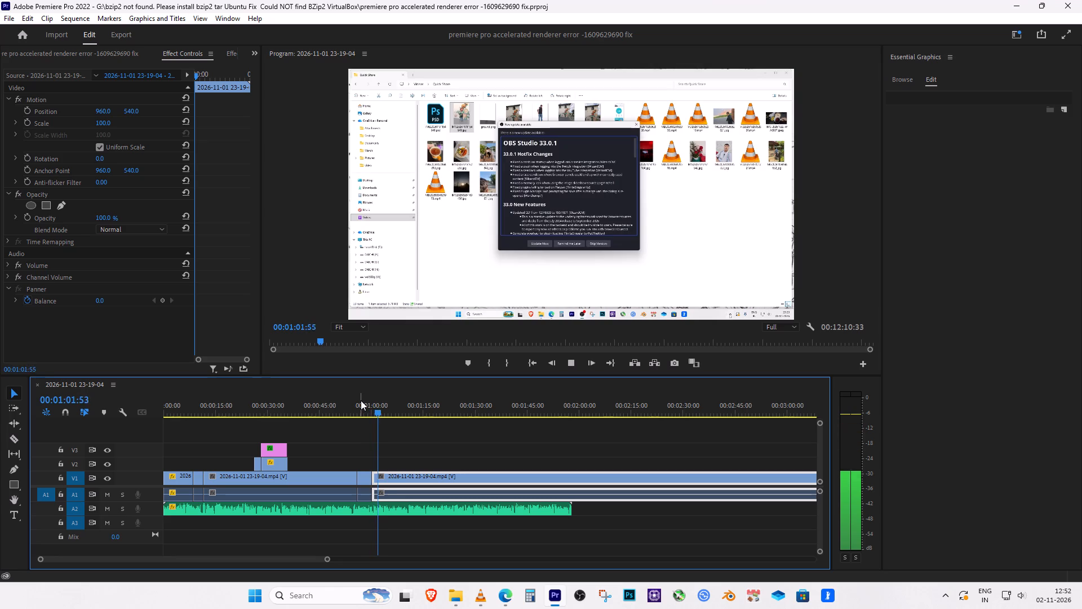
key("space")
left_click_drag(380, 413, 372, 412)
key("space")
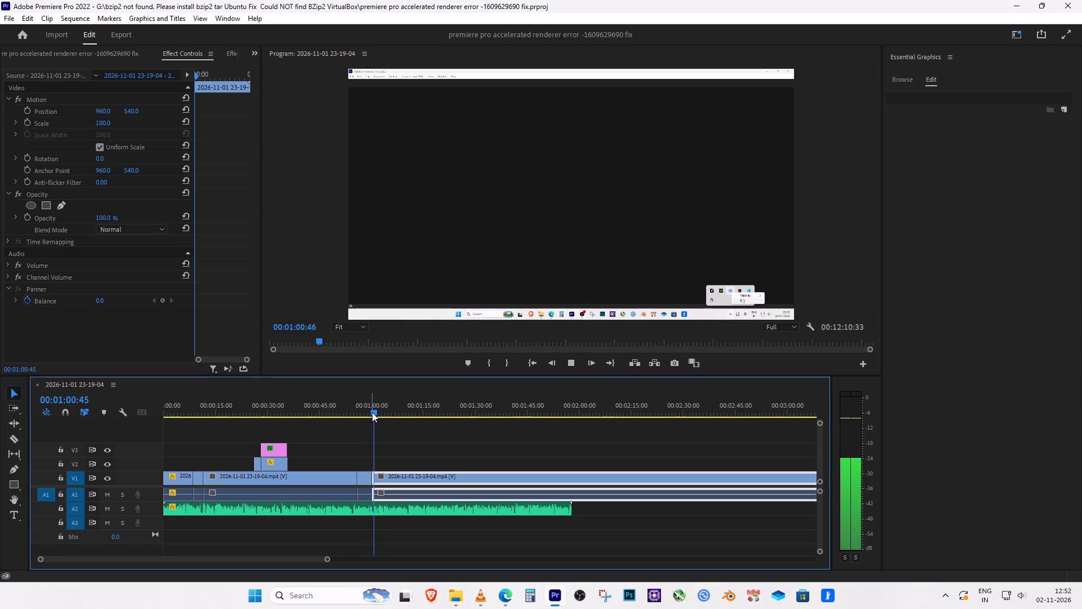
key("space")
left_click_drag(381, 411, 382, 412)
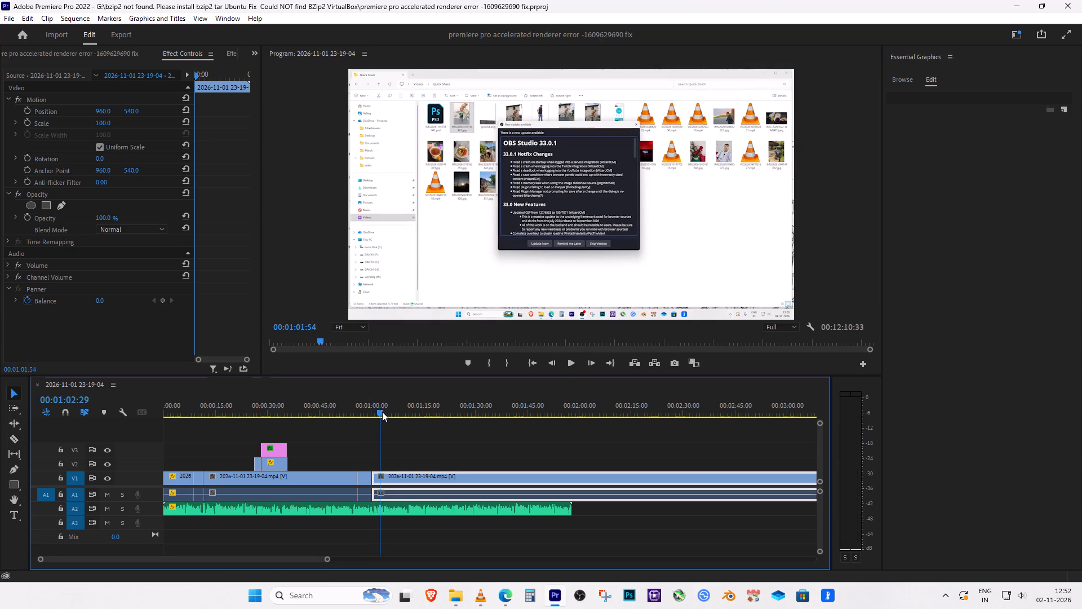
left_click_drag(382, 412, 411, 417)
left_click_drag(414, 411, 408, 411)
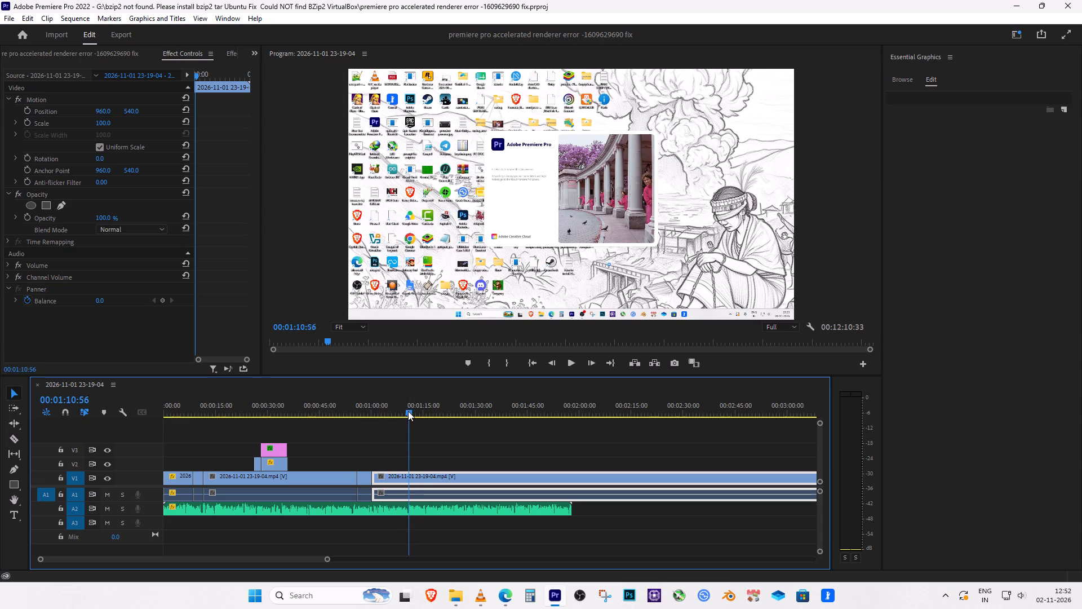
left_click_drag(408, 411, 407, 411)
key("c")
left_click(405, 478)
Delete the V1 section between 00:01:00:22 and 00:01:10:07 and move the remaining recording back against the preceding clip.
key("v")
left_click(394, 478)
key("Delete")
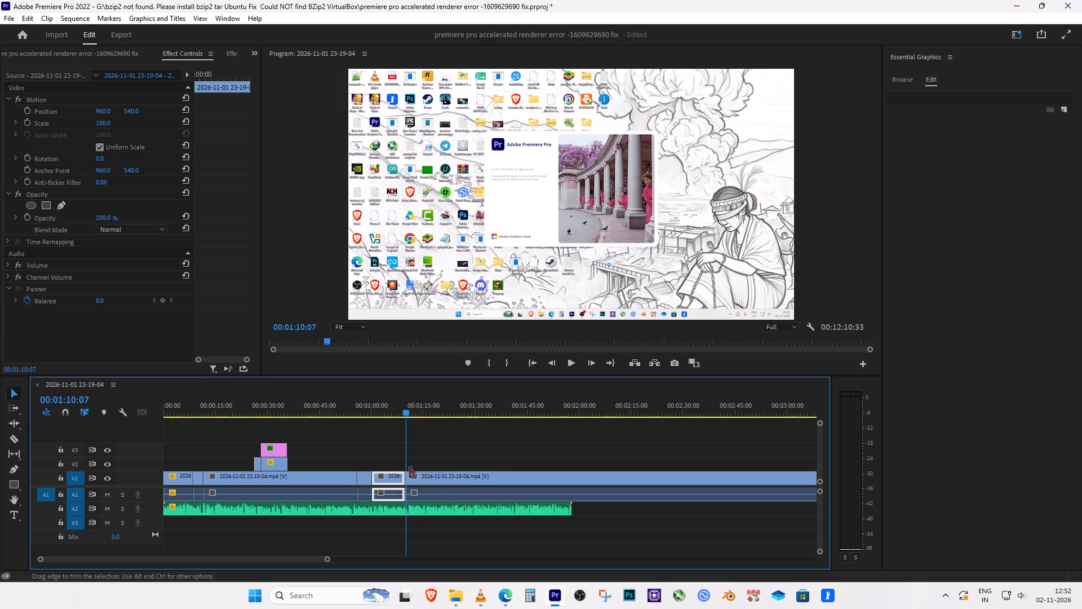
left_click_drag(438, 484, 403, 484)
Play the edit from 00:00:59:04 against the voice-over and split the V1 recording at 00:01:07:02.
left_click(369, 412)
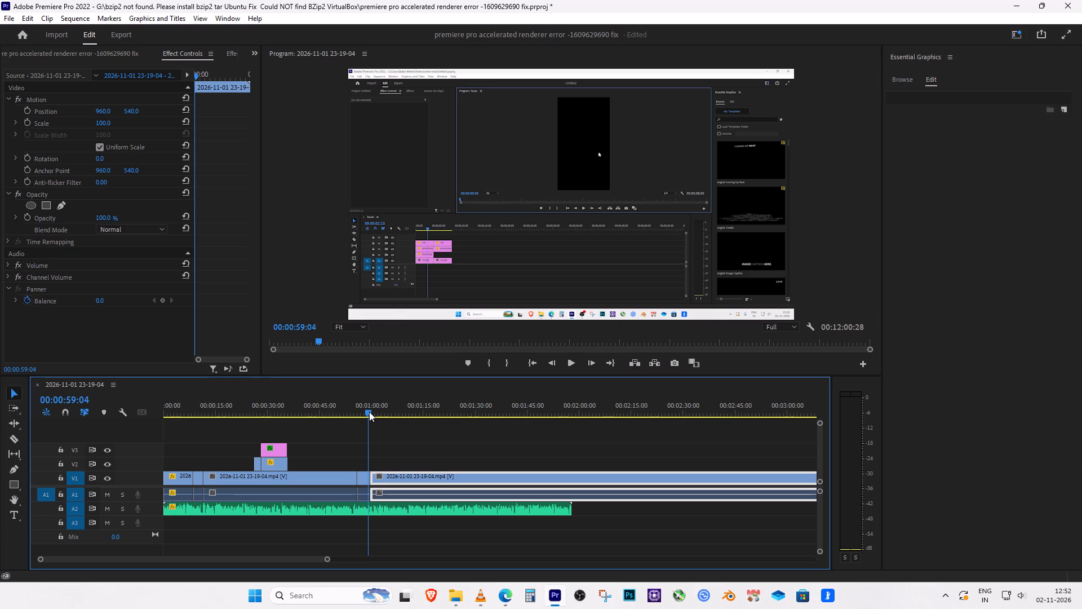
key("space")
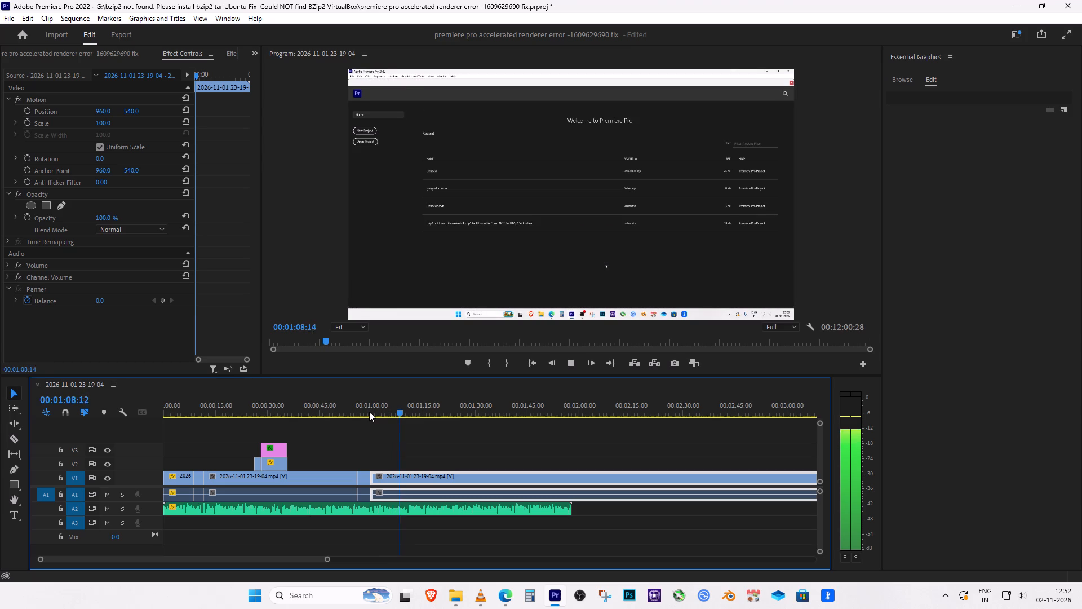
key("space")
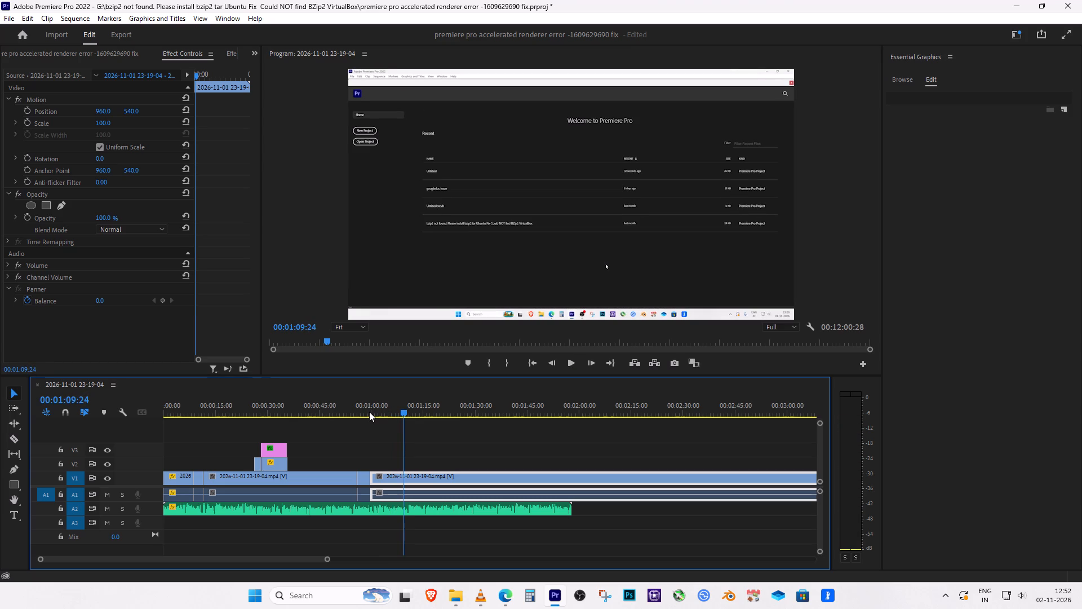
key("space")
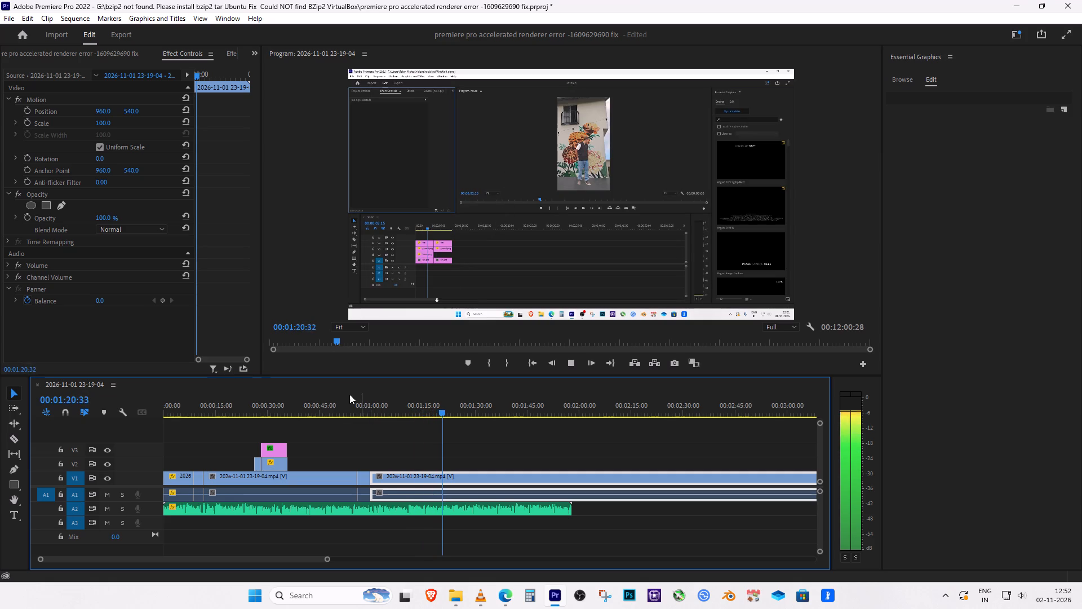
key("space")
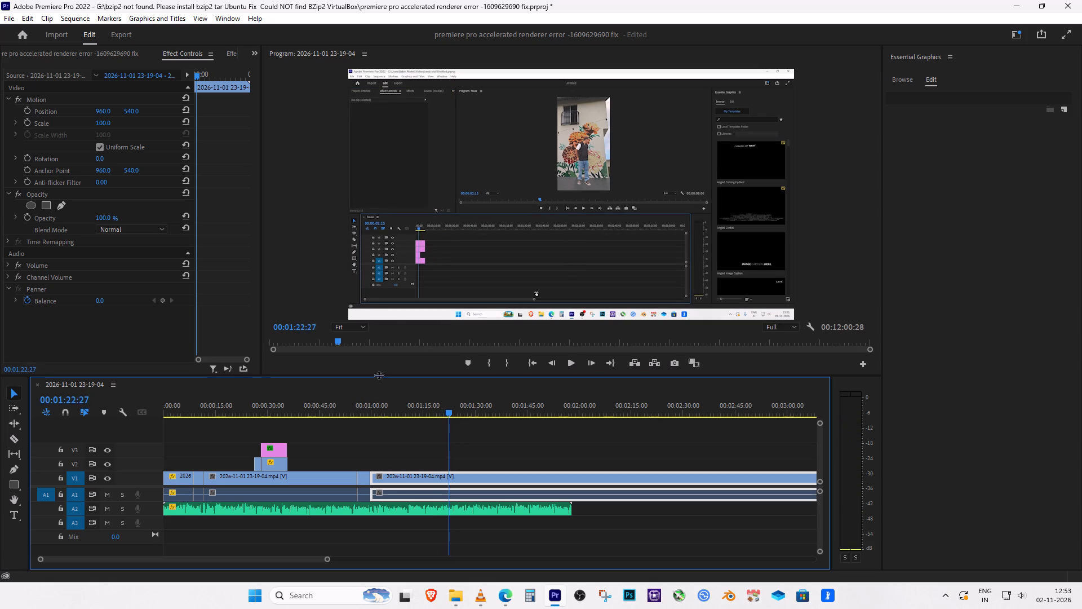
left_click_drag(419, 404, 389, 403)
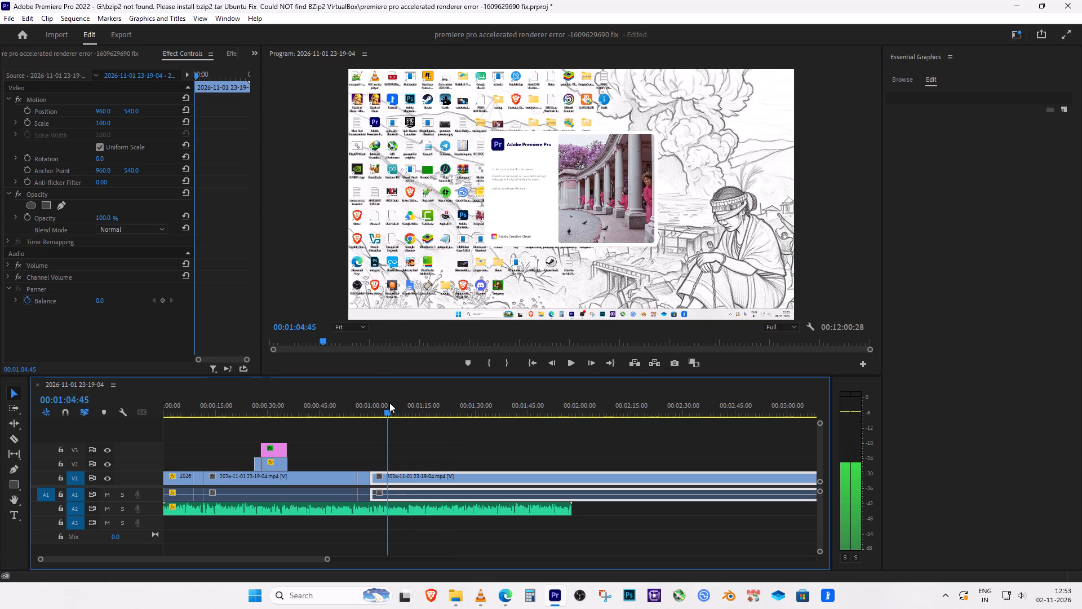
left_click_drag(389, 403, 397, 404)
key("c")
left_click(397, 478)
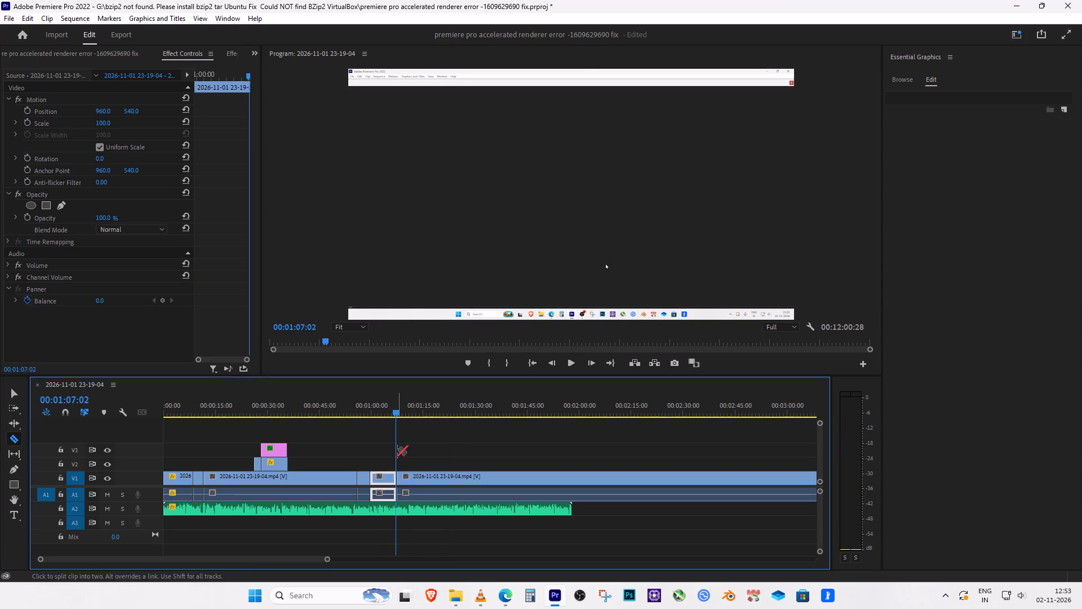
Split the V1 recording at 00:01:30:57 and set the speed of the section starting at 00:01:07:02 to 300%.
left_click_drag(397, 411, 477, 418)
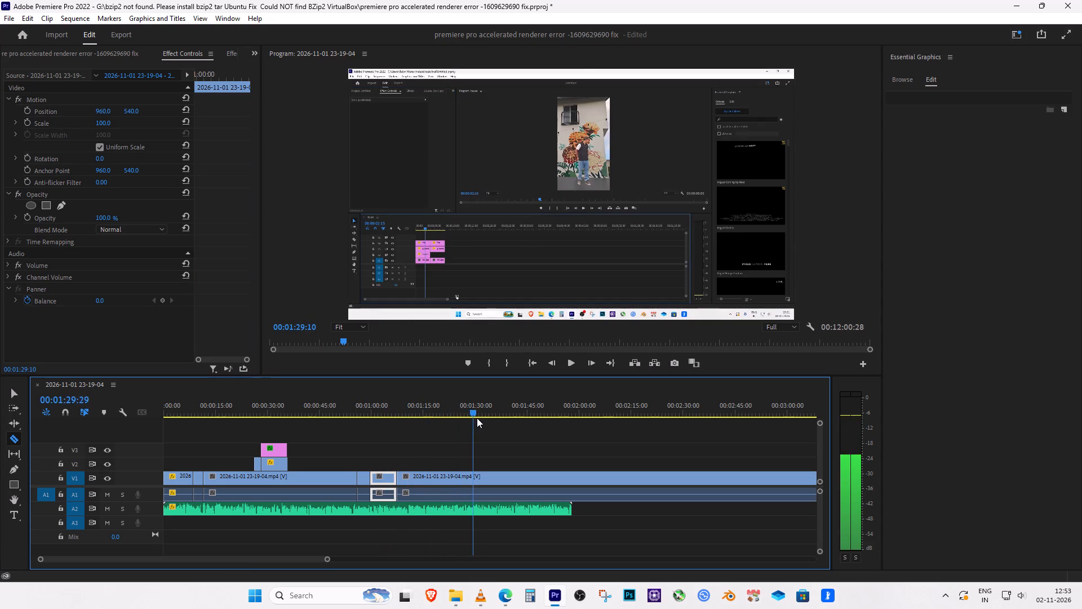
left_click_drag(477, 418, 480, 418)
left_click(480, 480)
key("v")
left_click(466, 481)
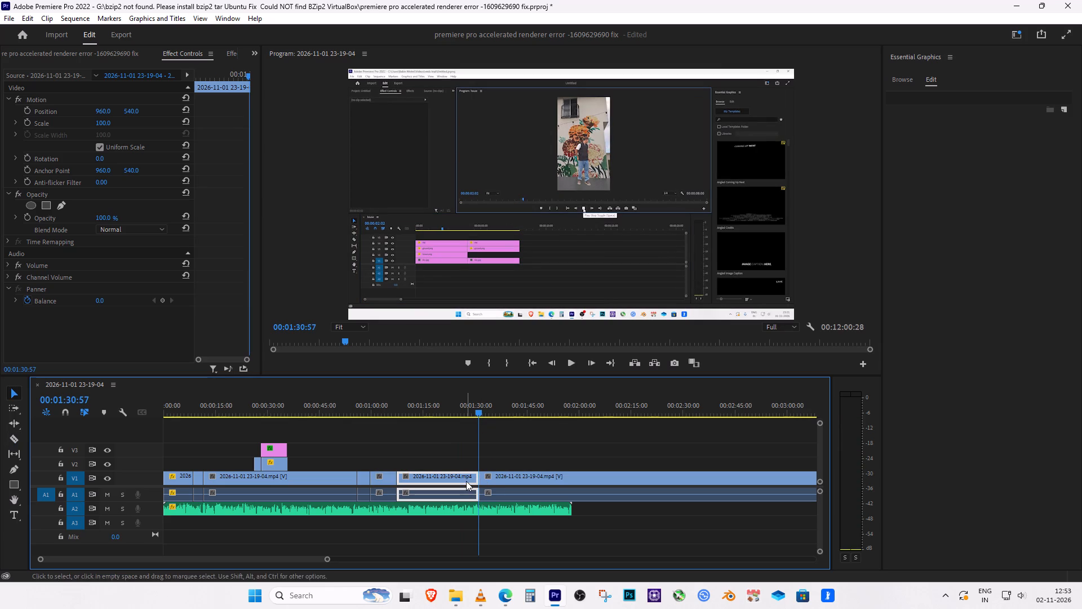
key("ctrl+r")
type("300")
key("Return")
key("v")
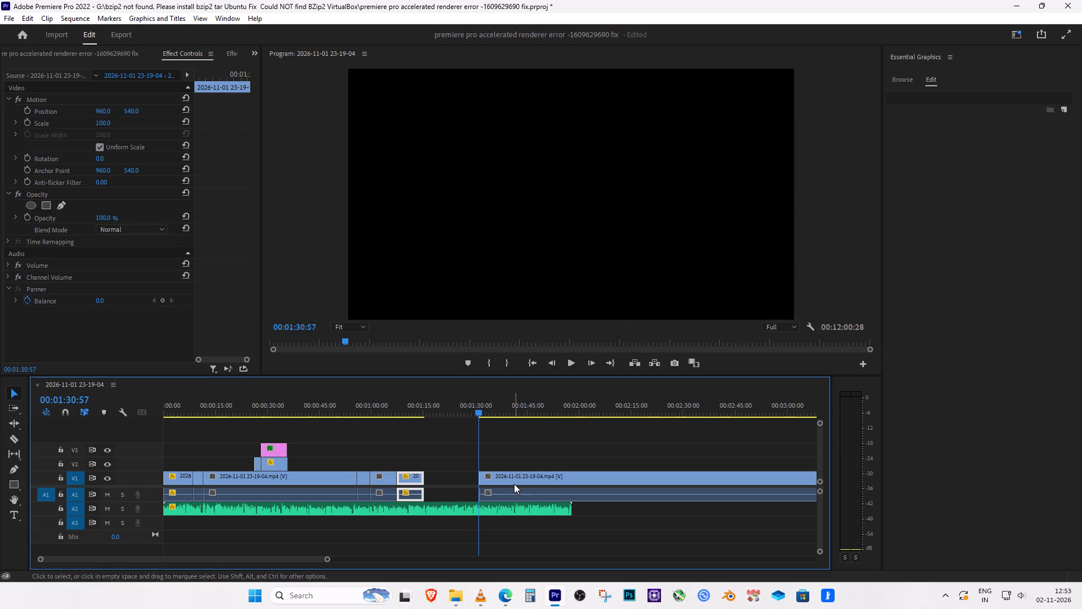
Move the V1 recording that starts at 00:01:30:57 back against the end of the 300% speed section.
left_click_drag(515, 483, 460, 486)
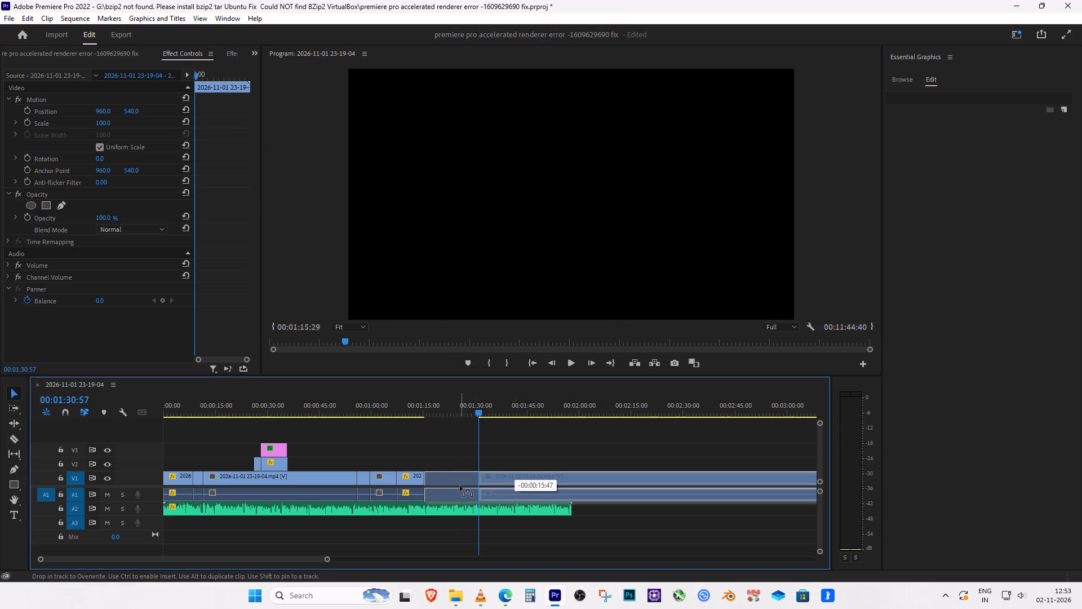
left_click_drag(460, 486, 459, 487)
Play the edit from 00:01:10:37 against the voice-over and split the V1 recording at 00:01:21:44.
left_click(409, 411)
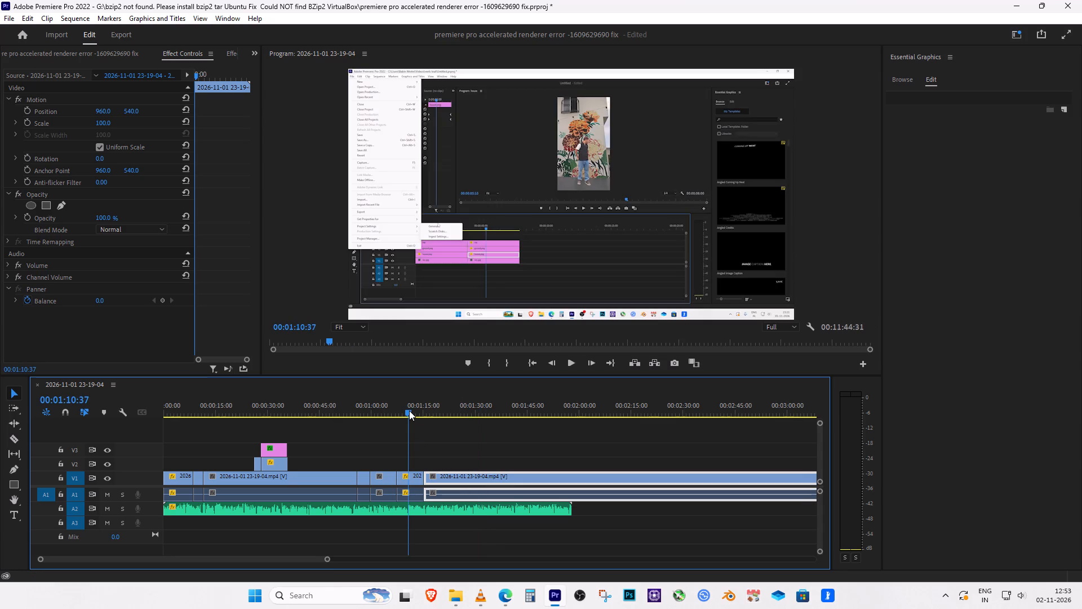
key("space")
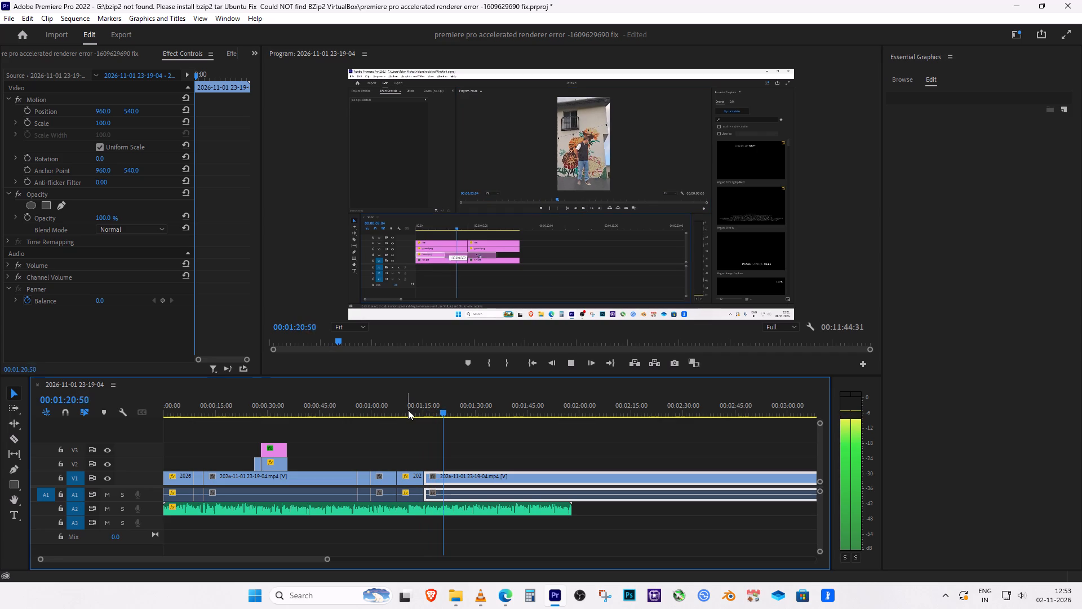
key("space")
key("c")
left_click(446, 478)
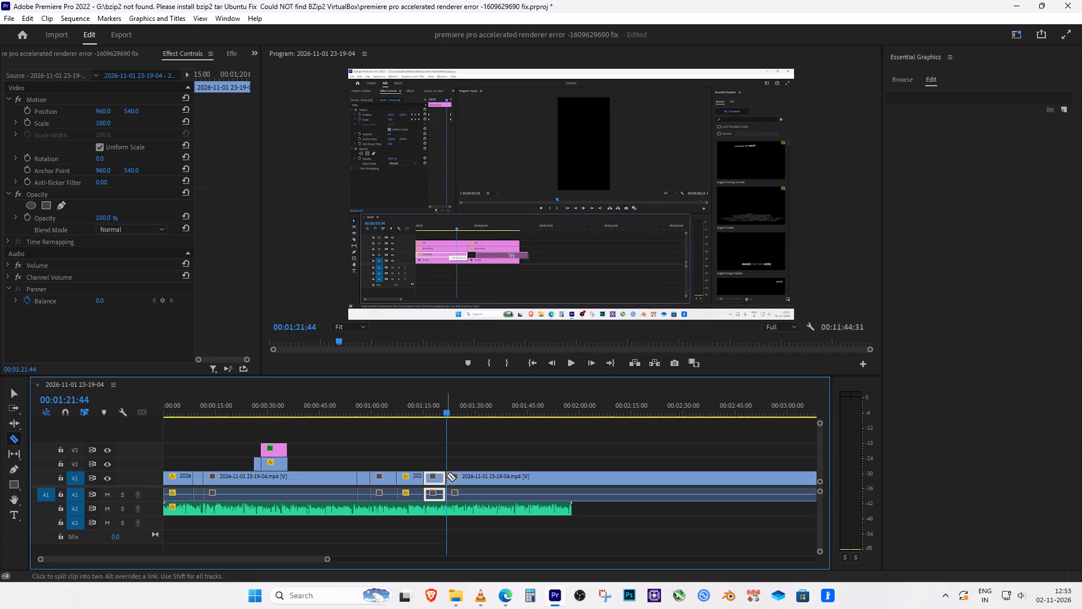
Split V1 at 00:01:33:43, delete the section back to 00:01:21:44 and close the gap with the remaining recording.
left_click_drag(446, 408, 492, 414)
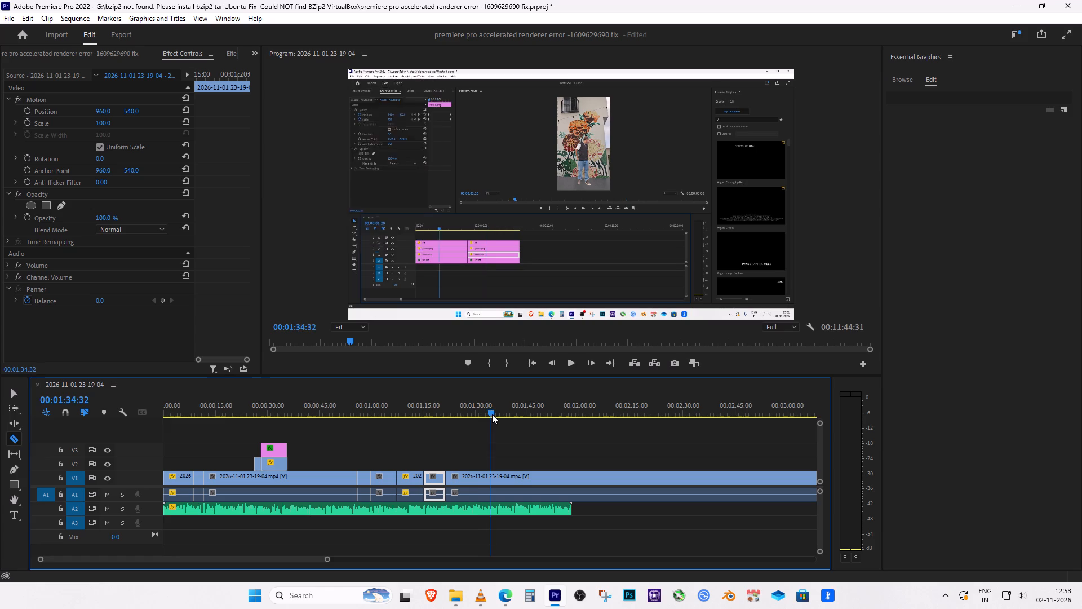
left_click_drag(492, 414, 489, 414)
left_click(487, 476)
key("v")
left_click(479, 480)
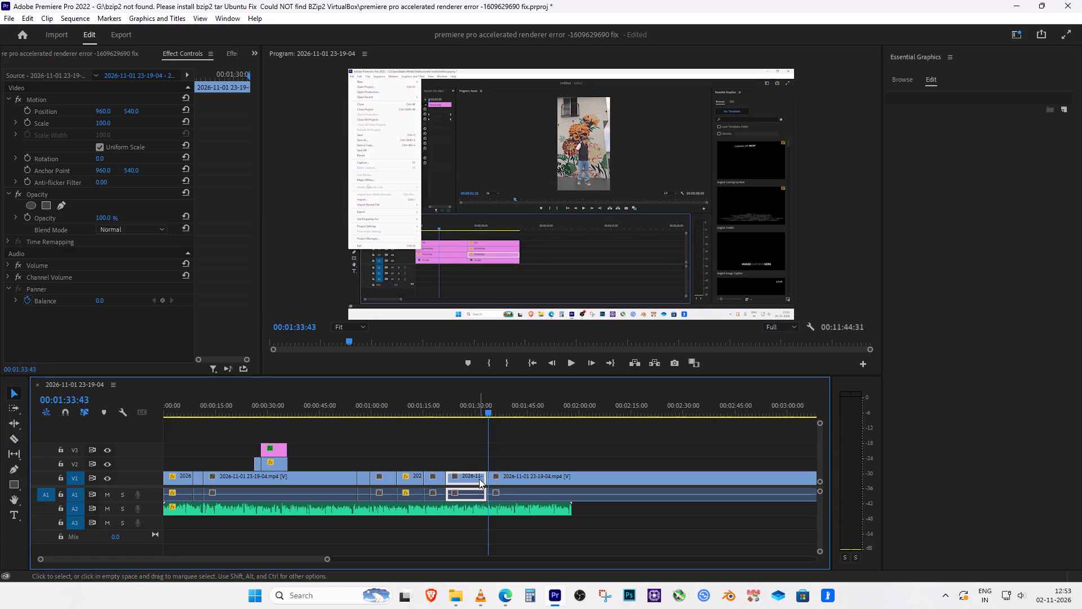
key("Delete")
left_click_drag(517, 480, 476, 484)
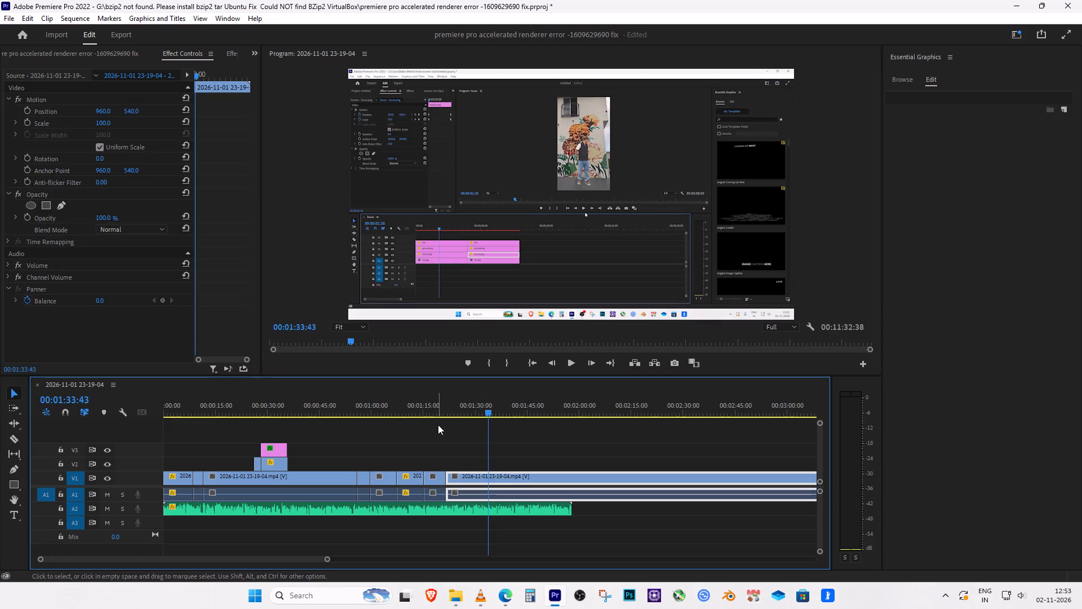
Review the new join, cut out the V1 section from 00:01:19:34 to 00:01:21:44 and move the remaining recording back against the preceding clip.
left_click(442, 413)
key("space")
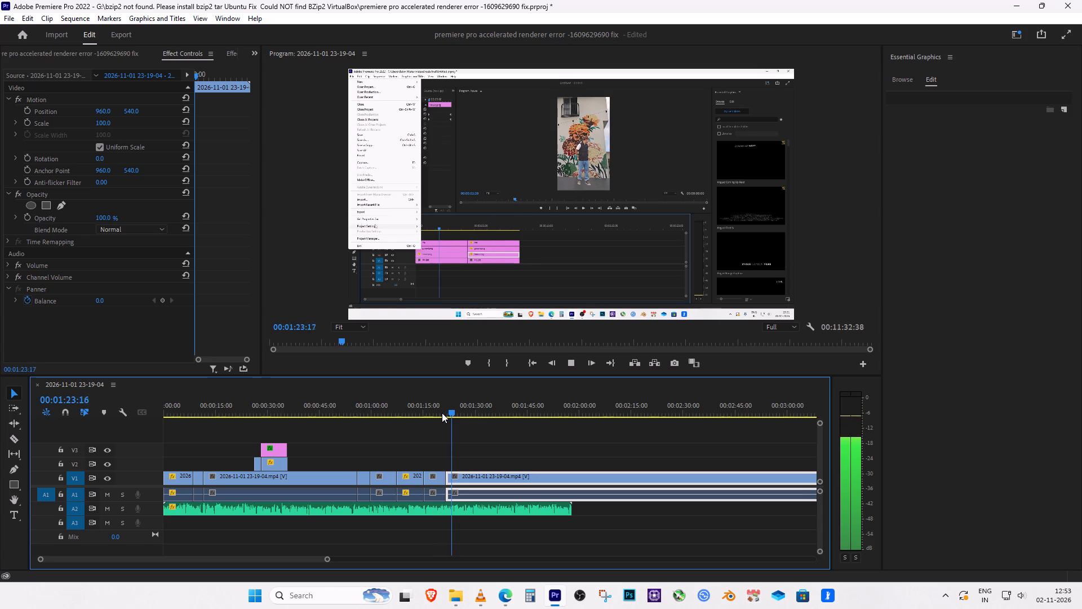
key("space")
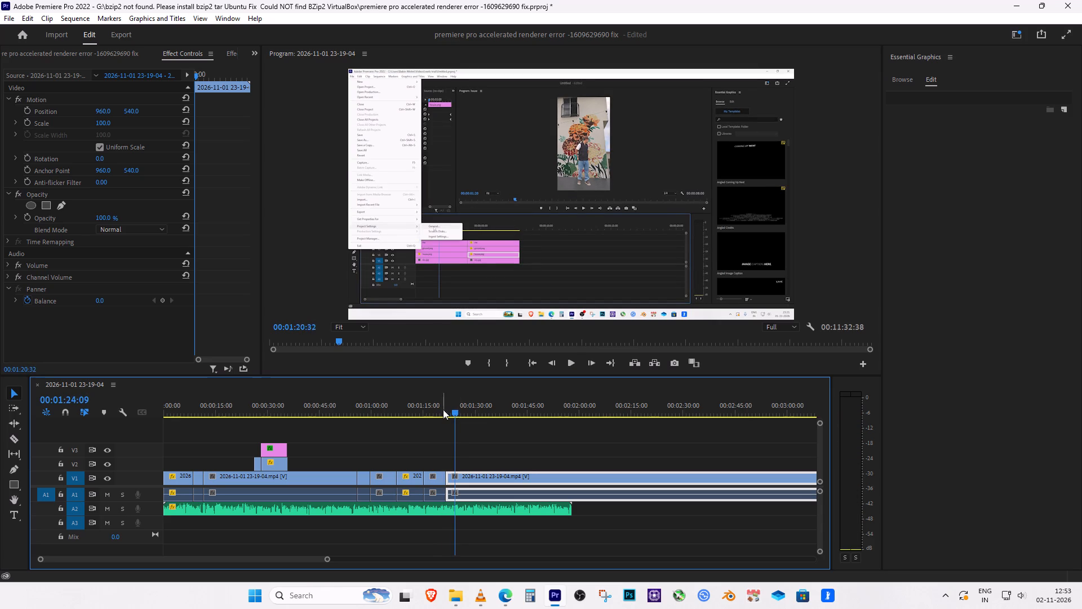
left_click(444, 409)
key("c")
left_click(441, 480)
key("v")
left_click(444, 476)
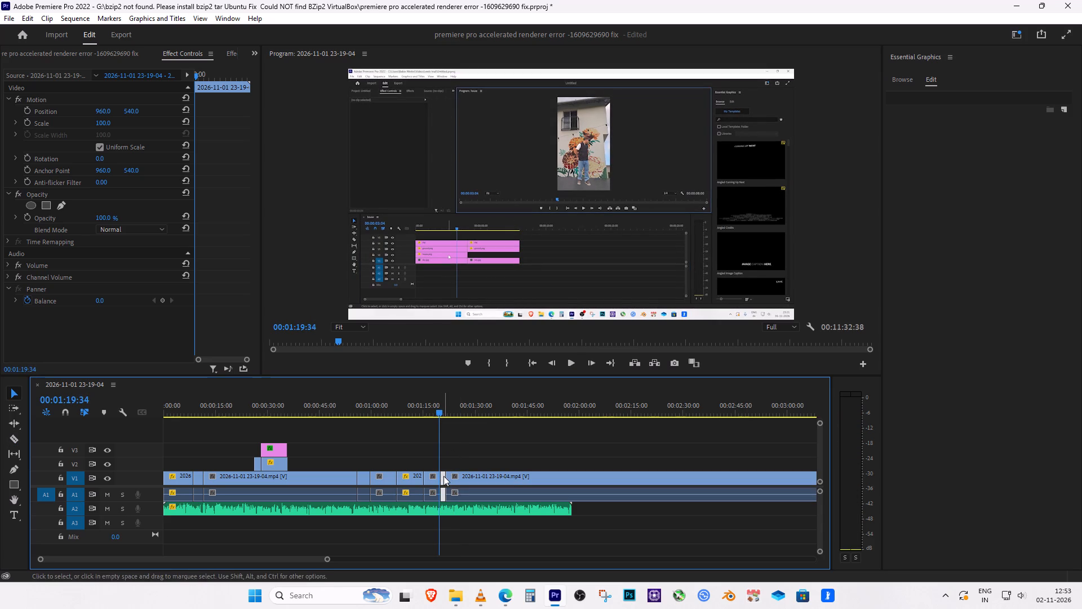
key("Delete")
left_click_drag(468, 481, 461, 482)
Play the edit across the join at 00:01:19:34 against the voice-over and split the V1 recording at about 00:01:31:26.
left_click(434, 407)
key("space")
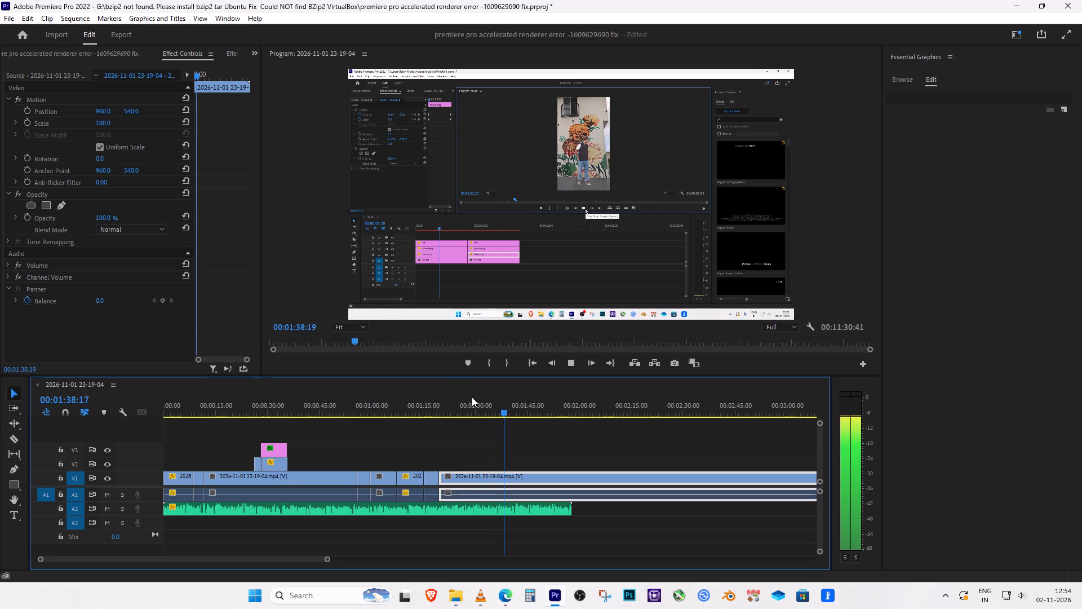
key("space")
left_click_drag(499, 412, 481, 412)
key("c")
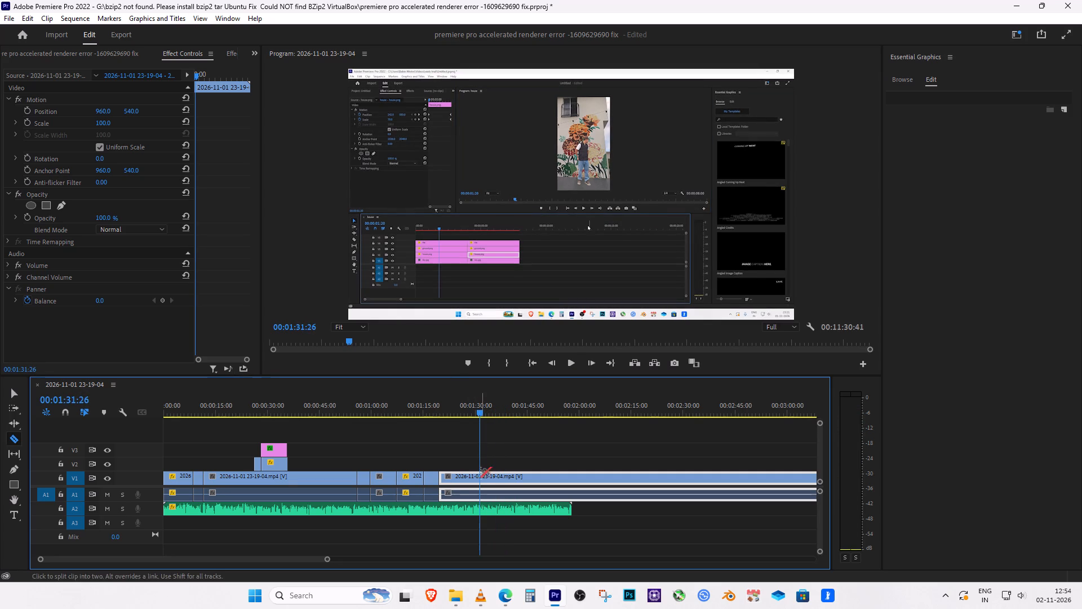
left_click(482, 480)
Scan the rest of the recording for the export settings part and split V1 before it at 00:09:26:51.
left_click_drag(479, 408, 552, 413)
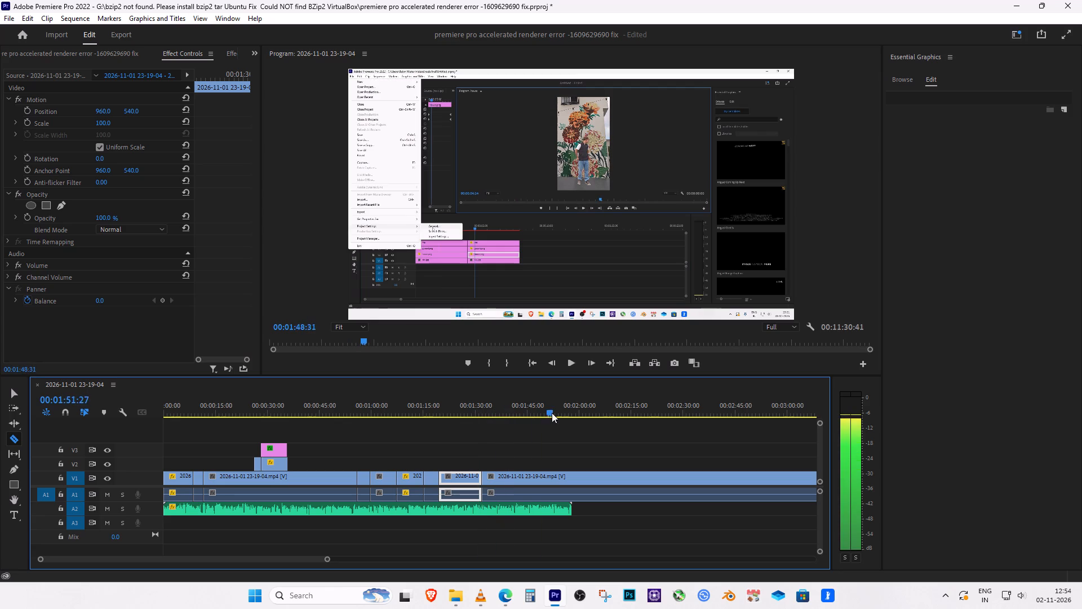
left_click_drag(552, 413, 588, 413)
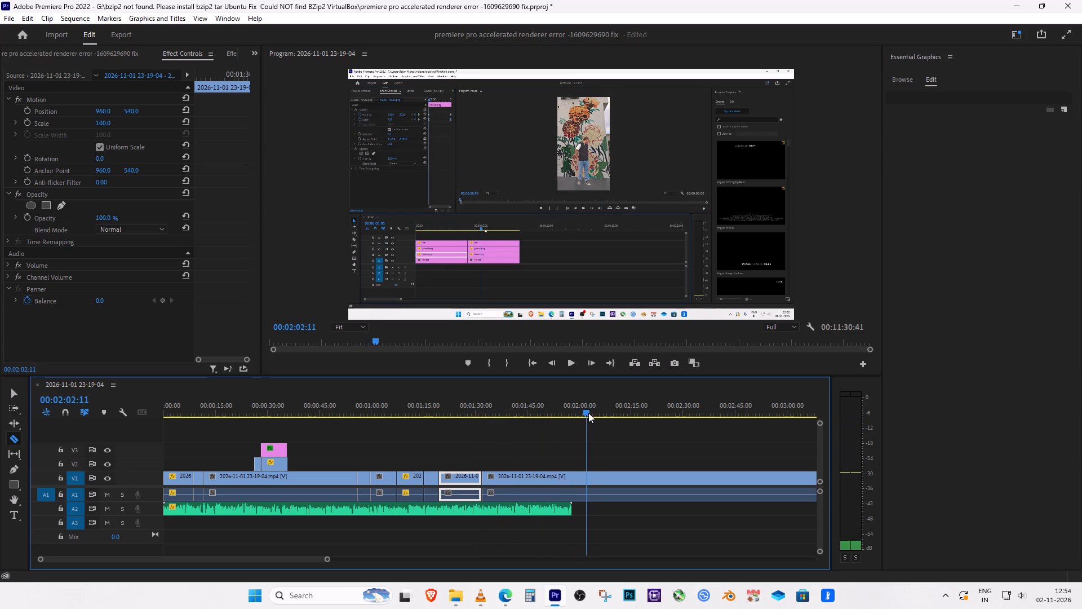
left_click_drag(588, 413, 615, 414)
key("minus")
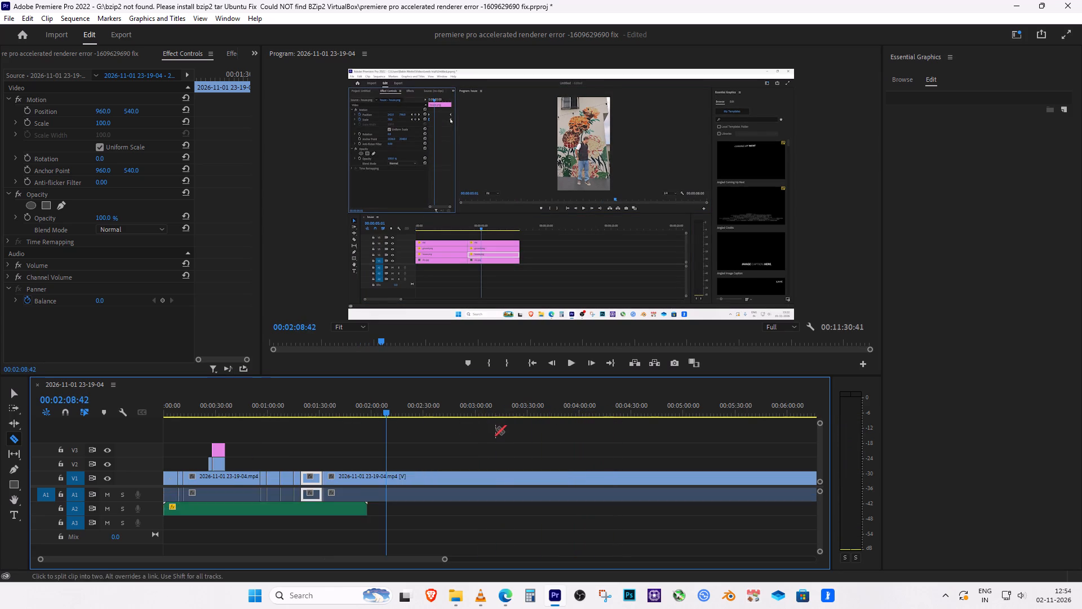
key("minus")
left_click_drag(274, 415, 318, 416)
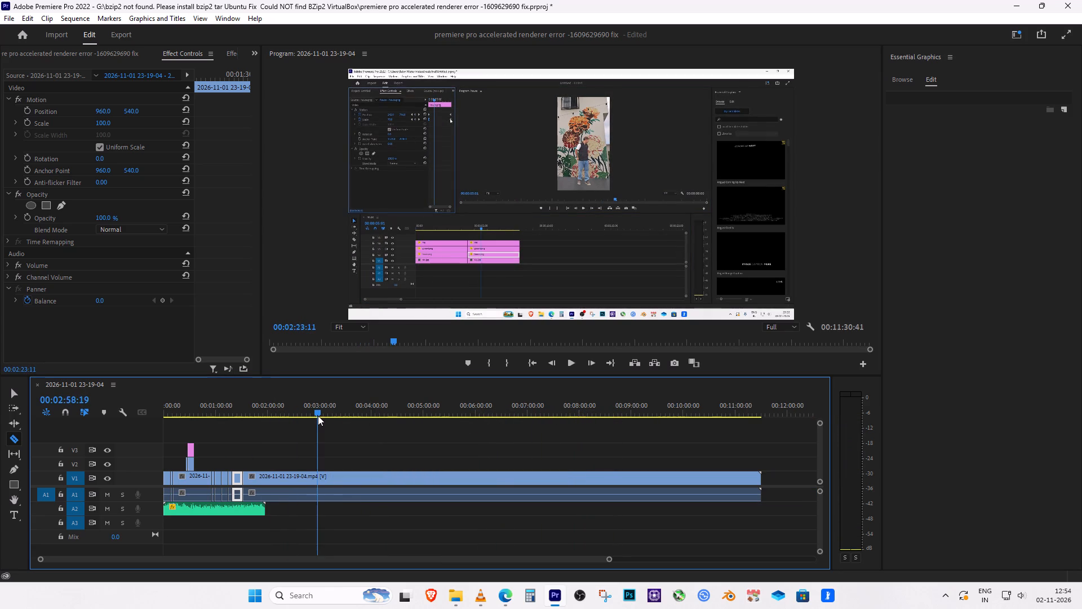
left_click_drag(318, 416, 366, 424)
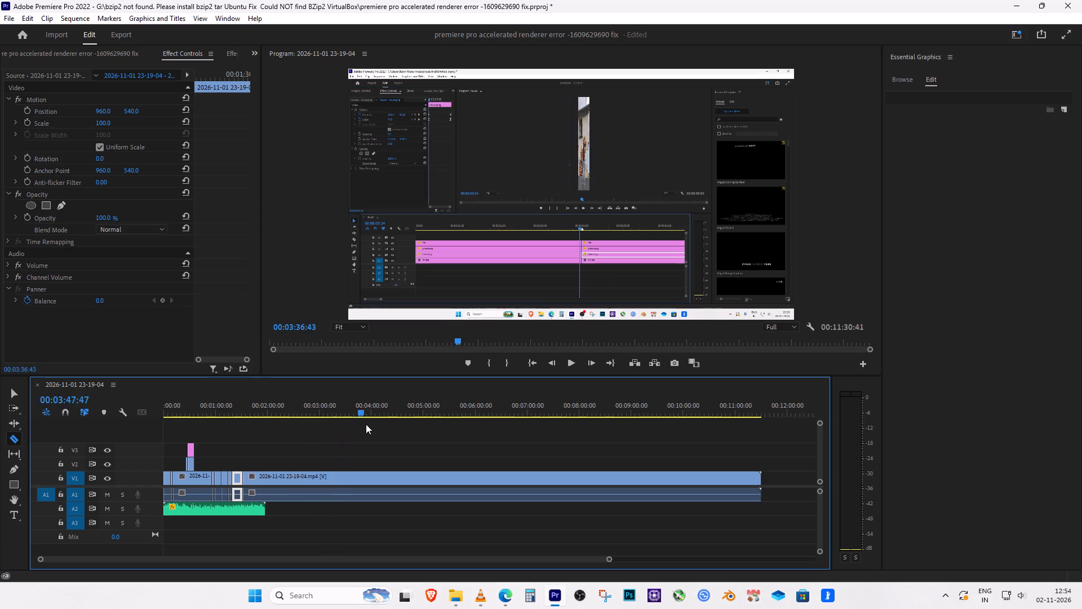
left_click_drag(366, 424, 440, 429)
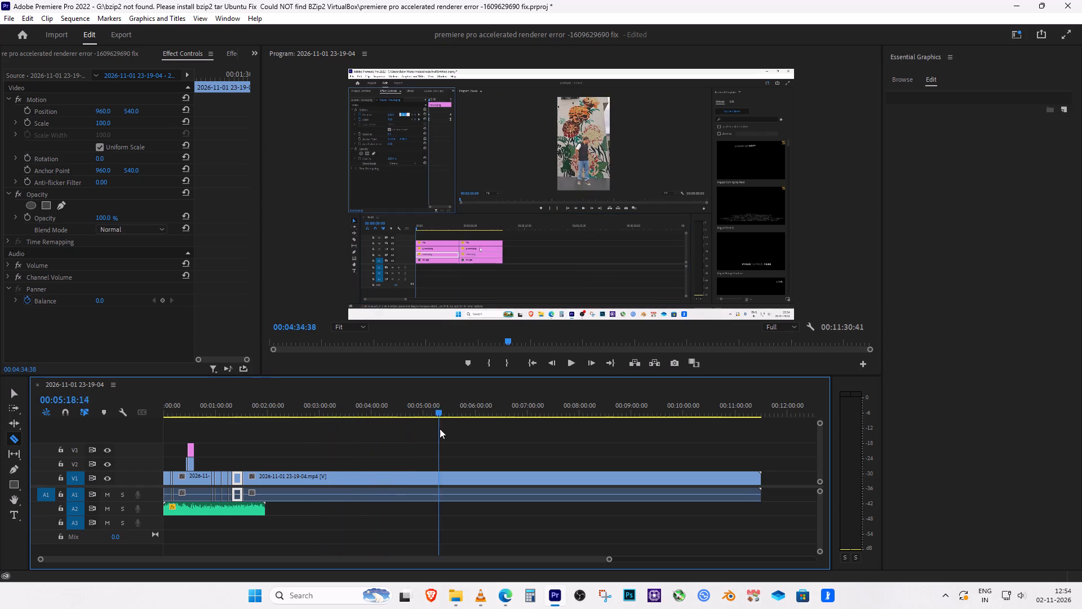
left_click_drag(440, 429, 642, 426)
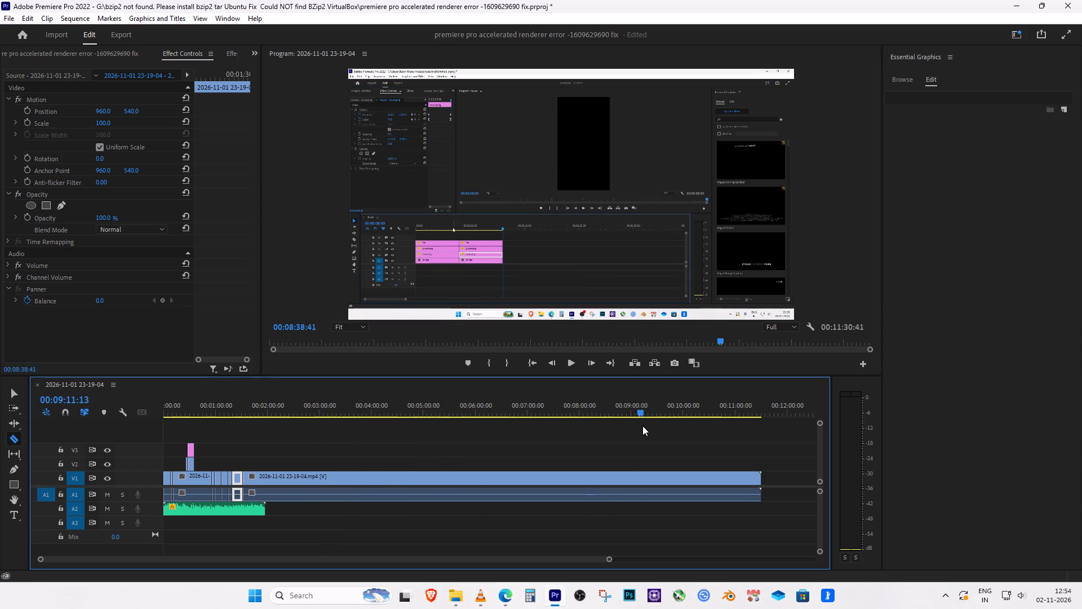
left_click_drag(642, 426, 673, 423)
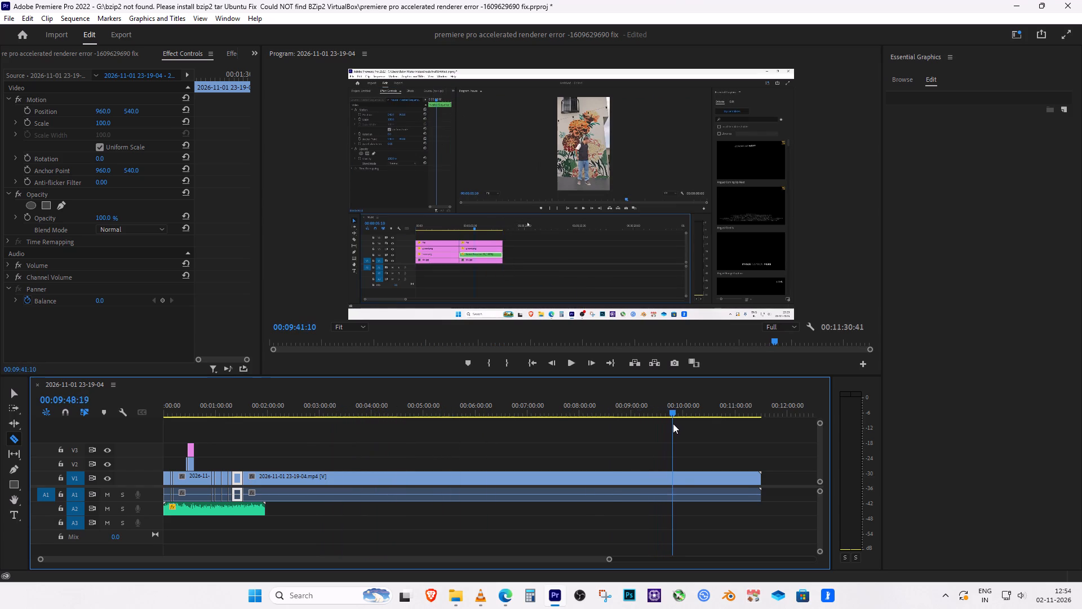
left_click_drag(673, 423, 689, 422)
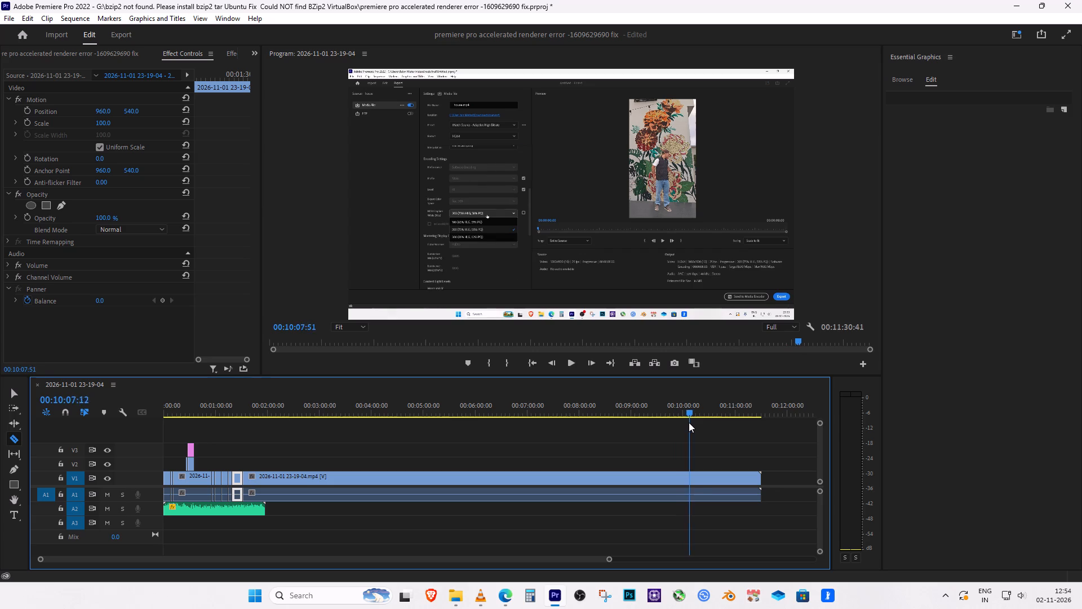
left_click_drag(689, 422, 679, 417)
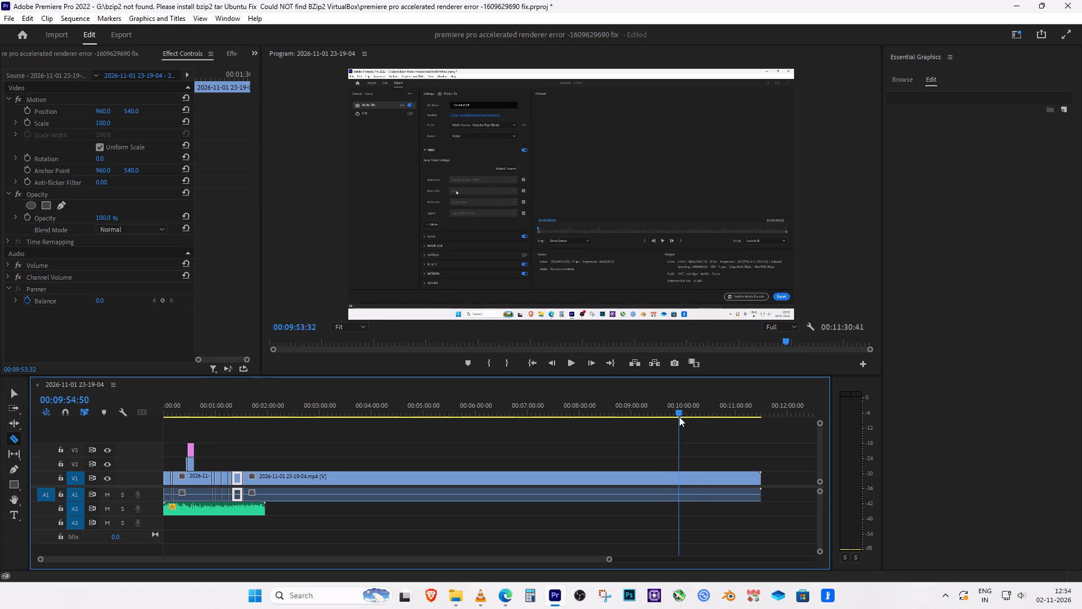
left_click_drag(679, 417, 668, 417)
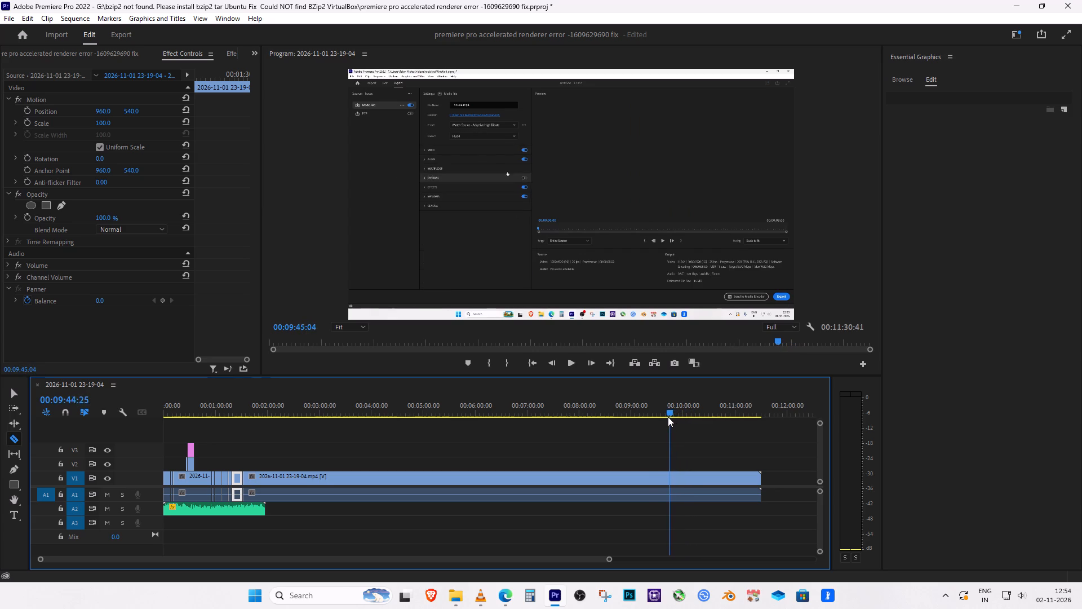
left_click_drag(668, 417, 654, 417)
left_click(653, 479)
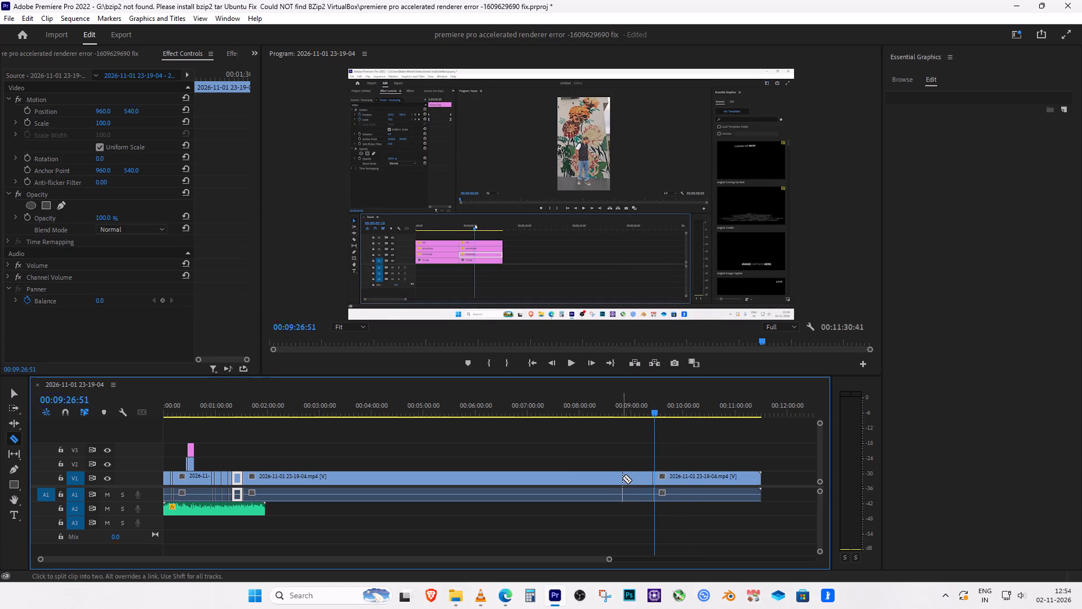
Delete the V1 section between about 00:01:31:26 and 00:09:26:51 and move the remaining recording back against the preceding clip.
key("v")
left_click(604, 481)
key("Delete")
left_click_drag(689, 479, 673, 479)
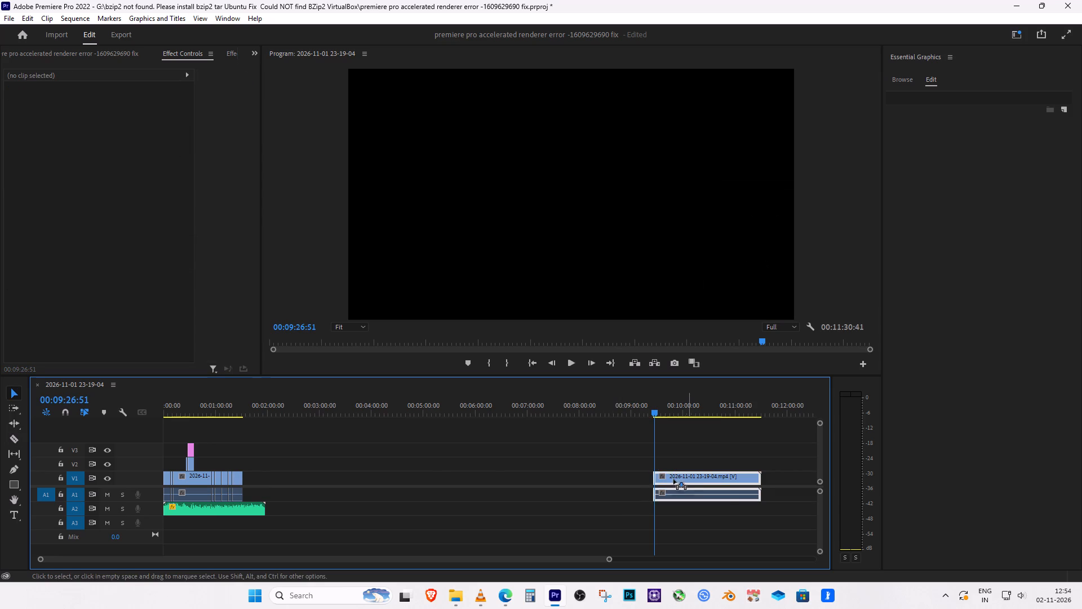
left_click_drag(673, 479, 278, 481)
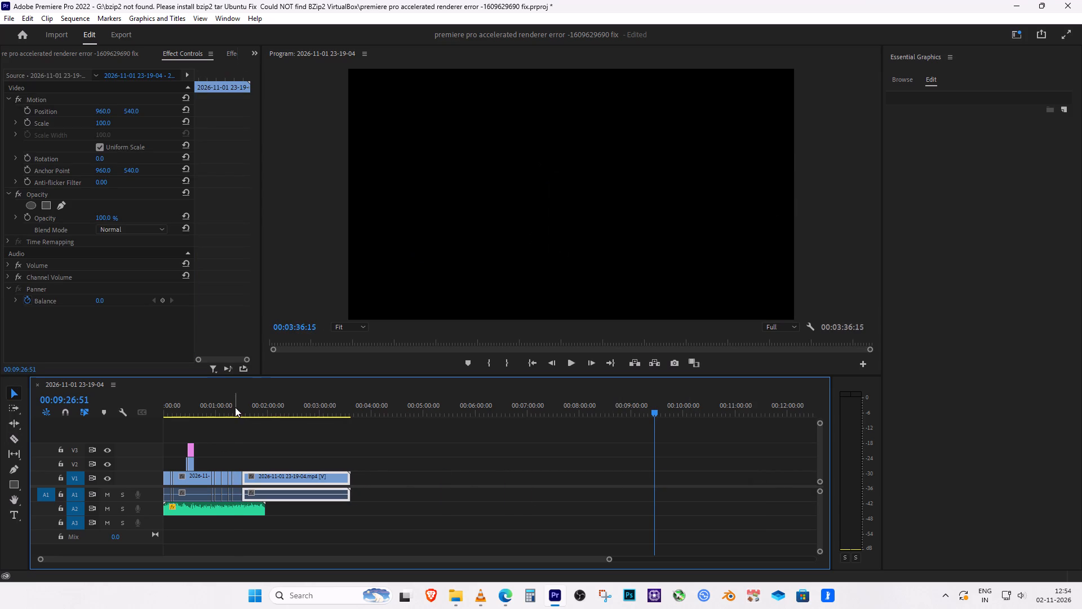
Play the edit across the new join against the voice-over and split V1 at 00:01:51:17, on the export settings page.
left_click(236, 407)
left_click(236, 407)
key("space")
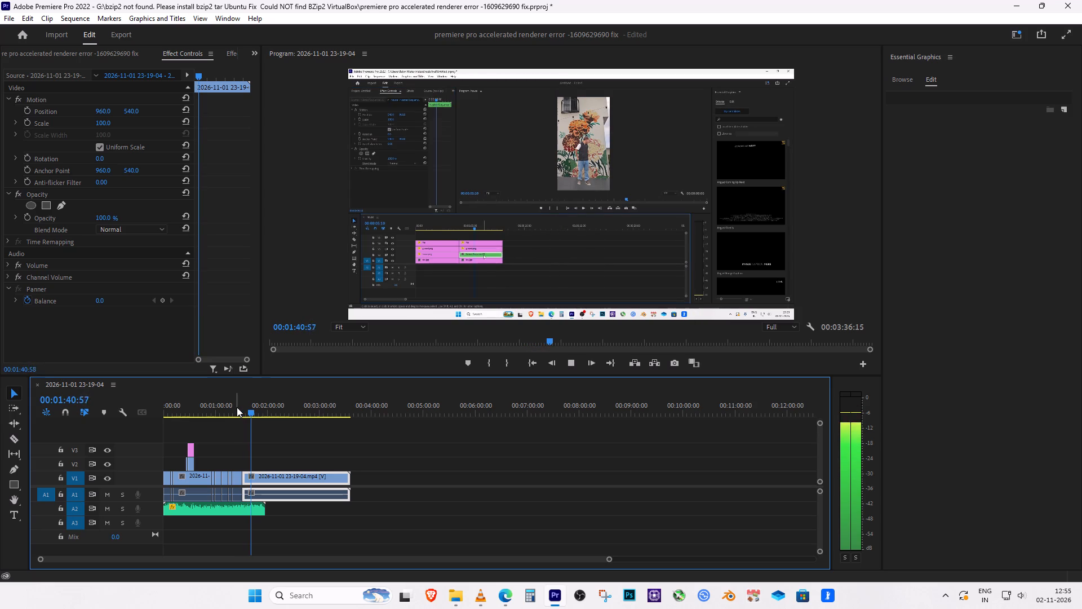
key("space")
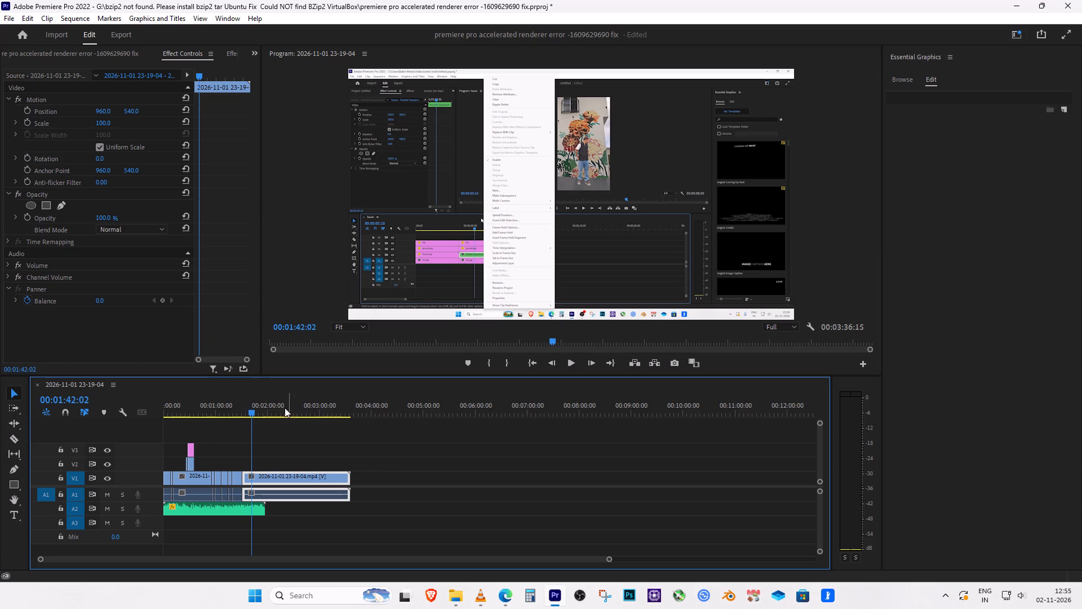
left_click_drag(252, 411, 263, 411)
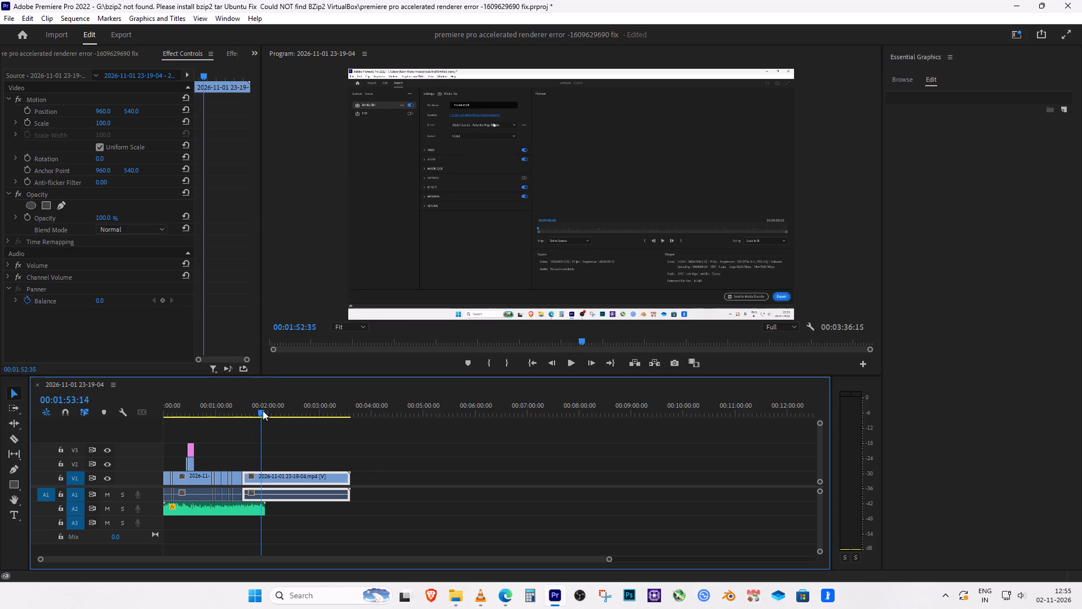
left_click_drag(263, 411, 260, 407)
key("c")
left_click(260, 479)
Delete the V1 section between the join near 00:01:31 and 00:01:51:17 and move the remaining recording back to close the gap.
key("v")
left_click(251, 476)
key("Delete")
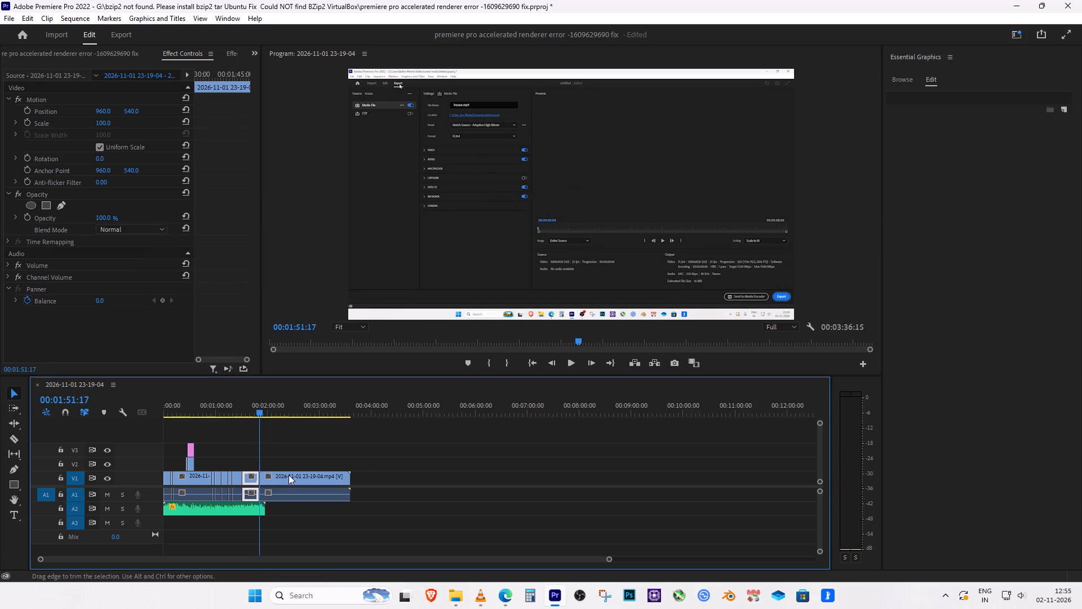
left_click_drag(307, 480, 289, 484)
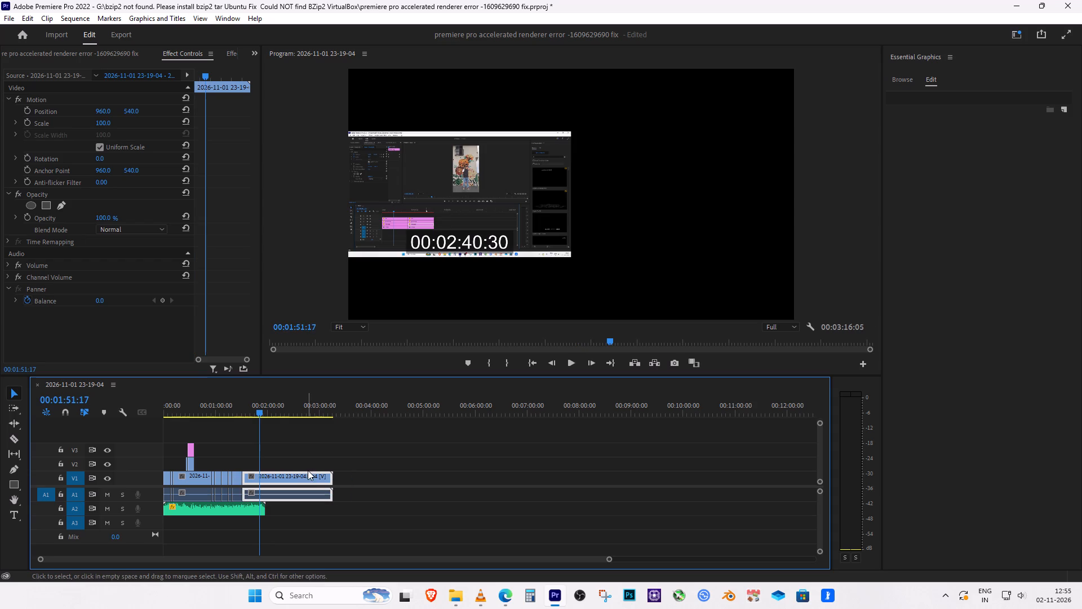
Save the project.
key("ctrl+s")
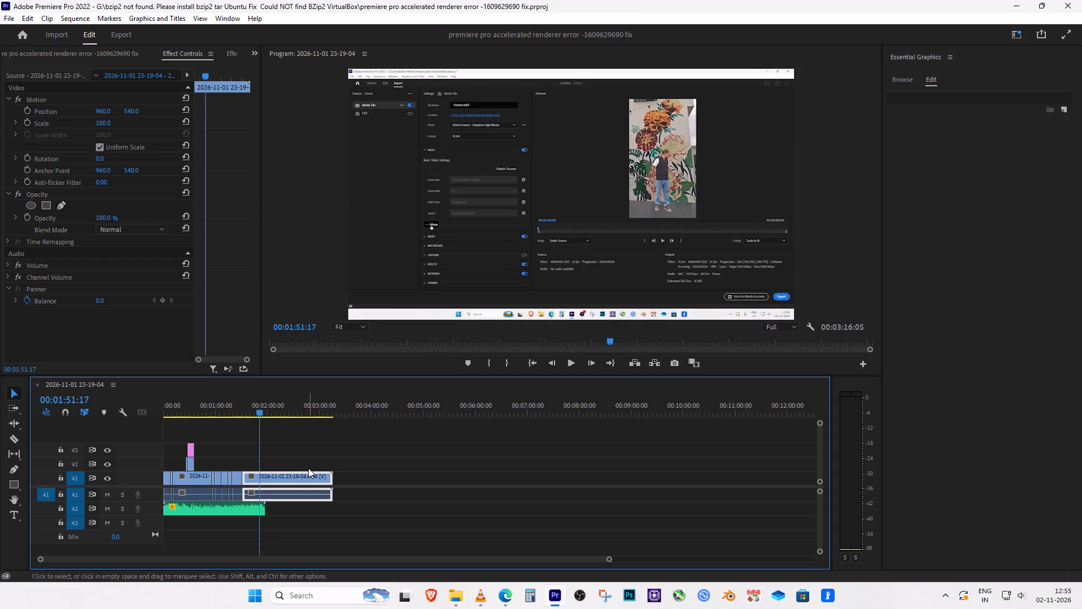
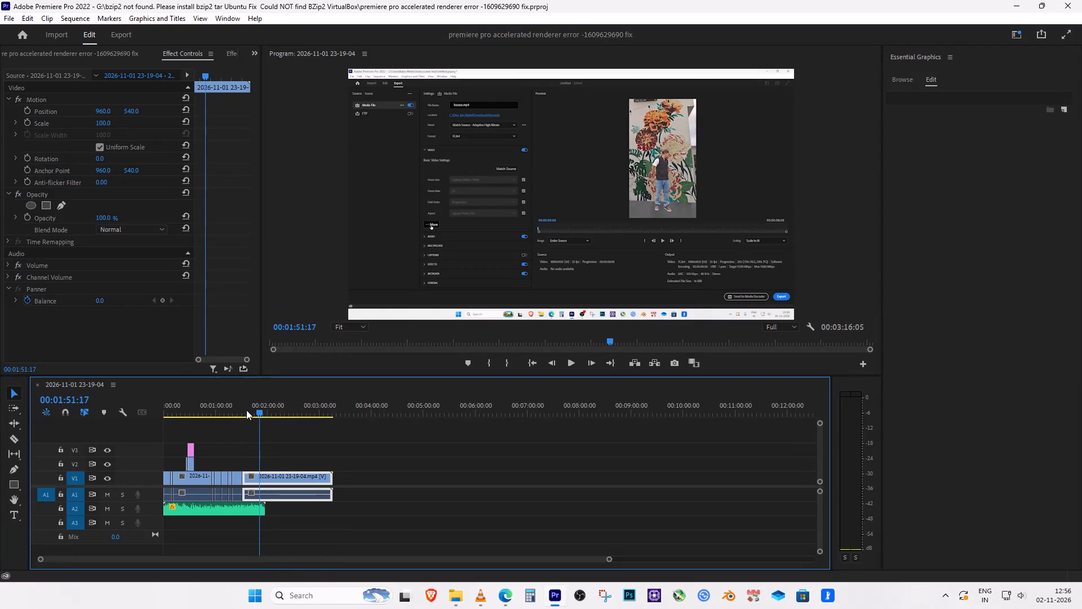
Play the export settings section on V1 against the voice-over from about 00:01:28 and split V1 at about 00:01:39:36.
left_click(254, 407)
key("space")
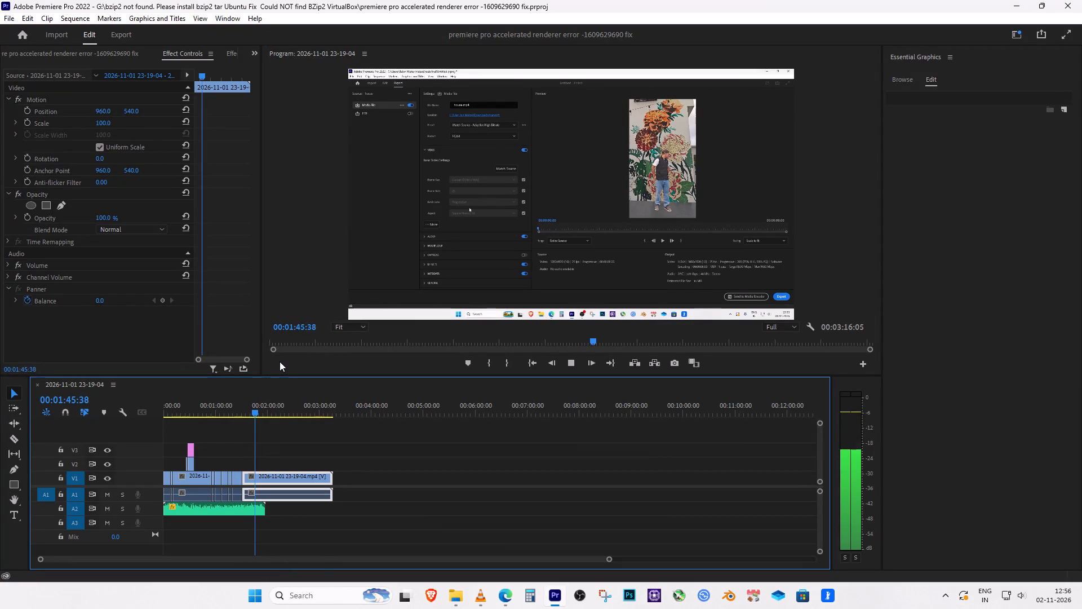
key("space")
left_click(242, 407)
key("space")
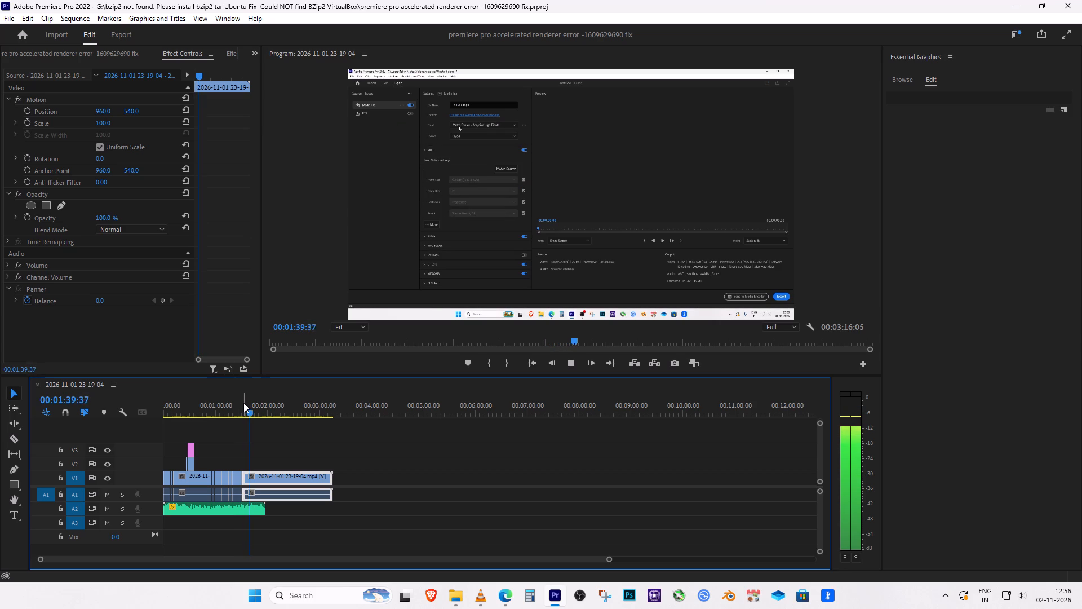
key("space")
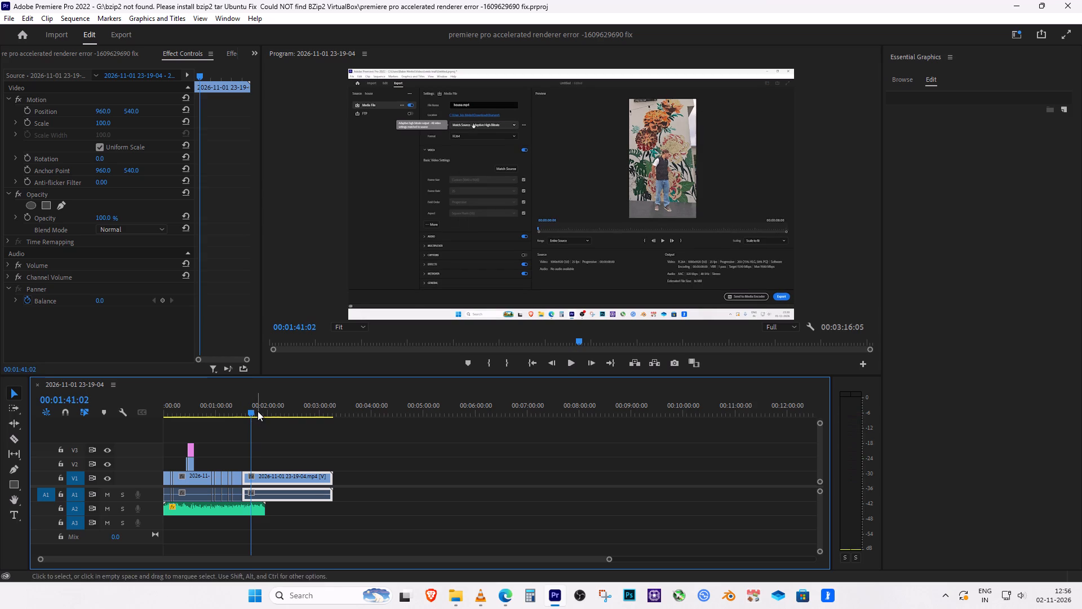
left_click_drag(254, 409, 241, 412)
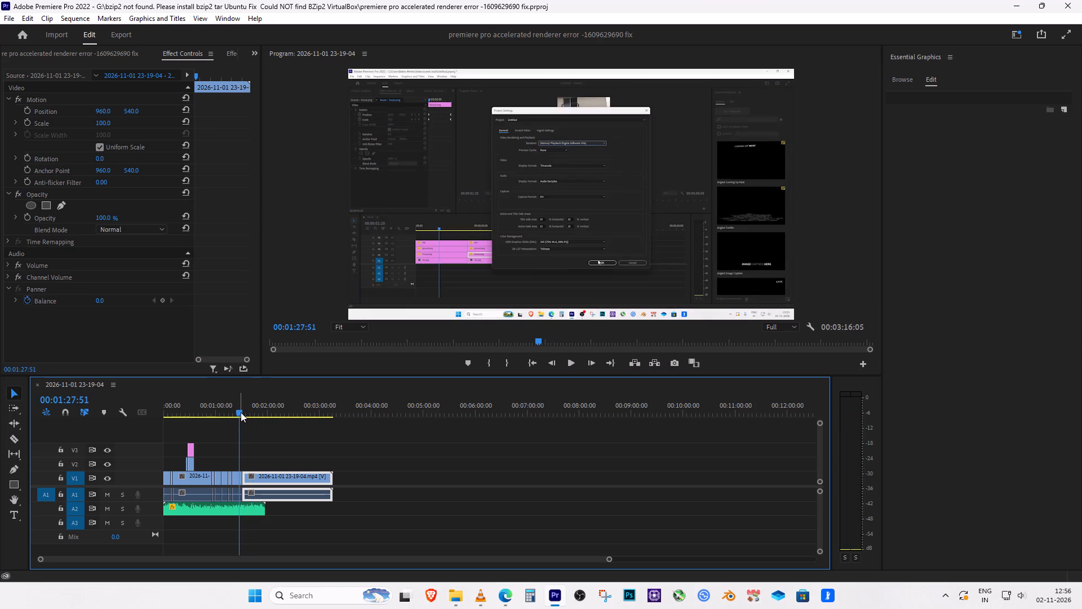
key("space")
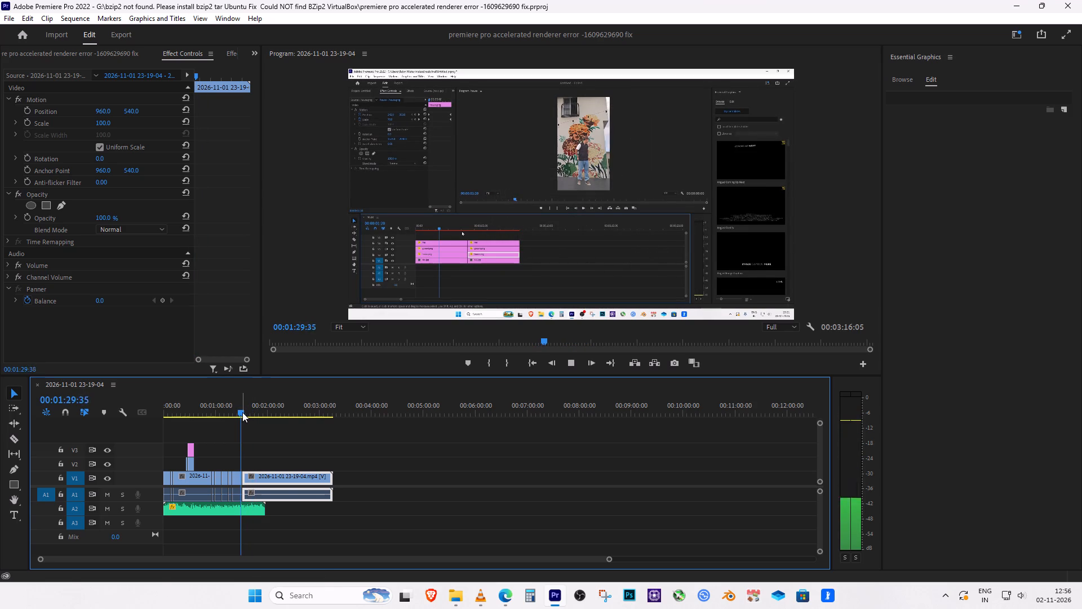
left_click_drag(609, 559, 527, 549)
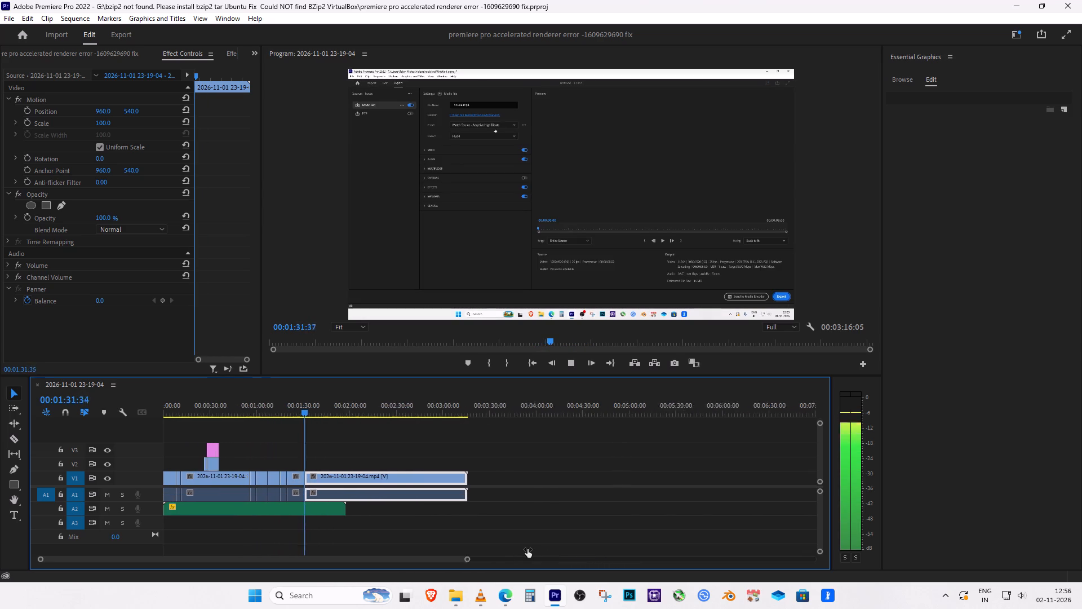
left_click_drag(527, 549, 514, 548)
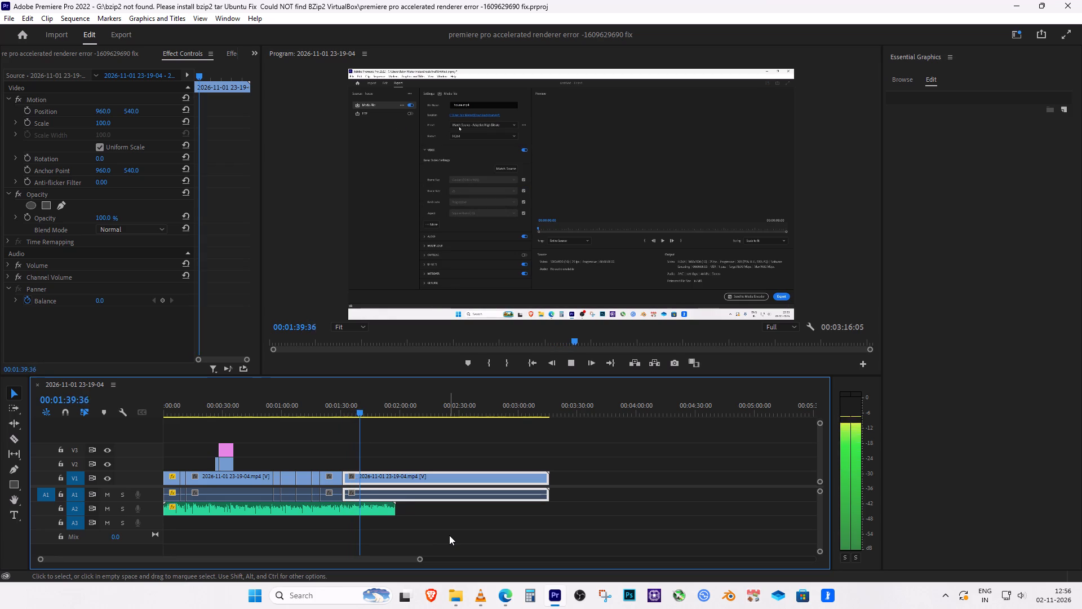
key("space")
key("c")
left_click(360, 476)
Delete the V1 section between about 00:01:39:36 and 00:01:49:18 and move the remaining recording back to close the gap.
left_click_drag(364, 413, 366, 412)
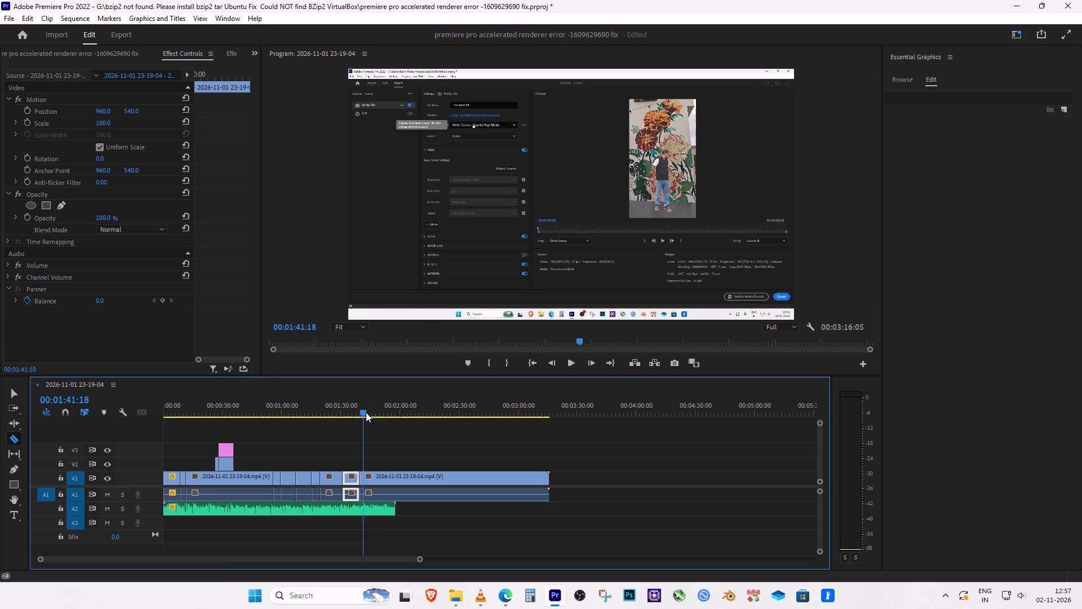
left_click_drag(366, 412, 380, 412)
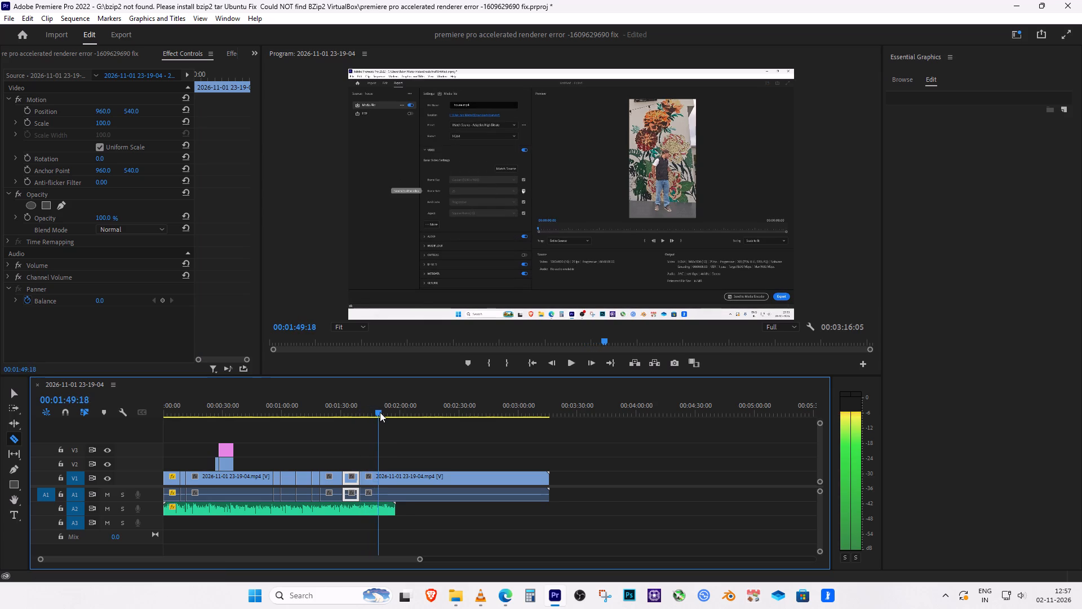
left_click_drag(380, 412, 380, 410)
left_click(380, 478)
key("v")
left_click(371, 477)
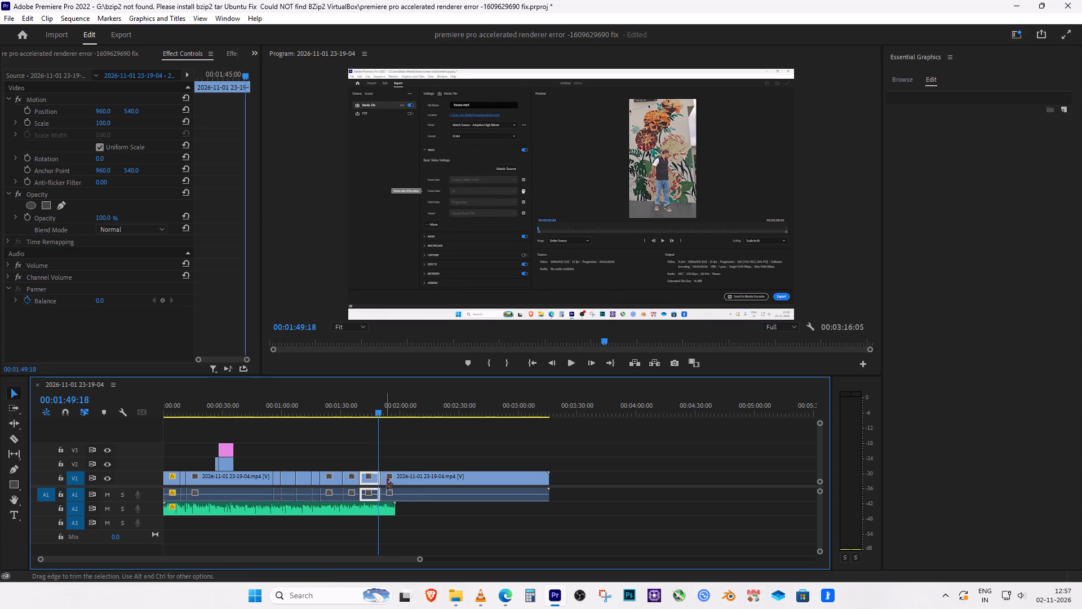
key("Delete")
left_click_drag(416, 493, 394, 489)
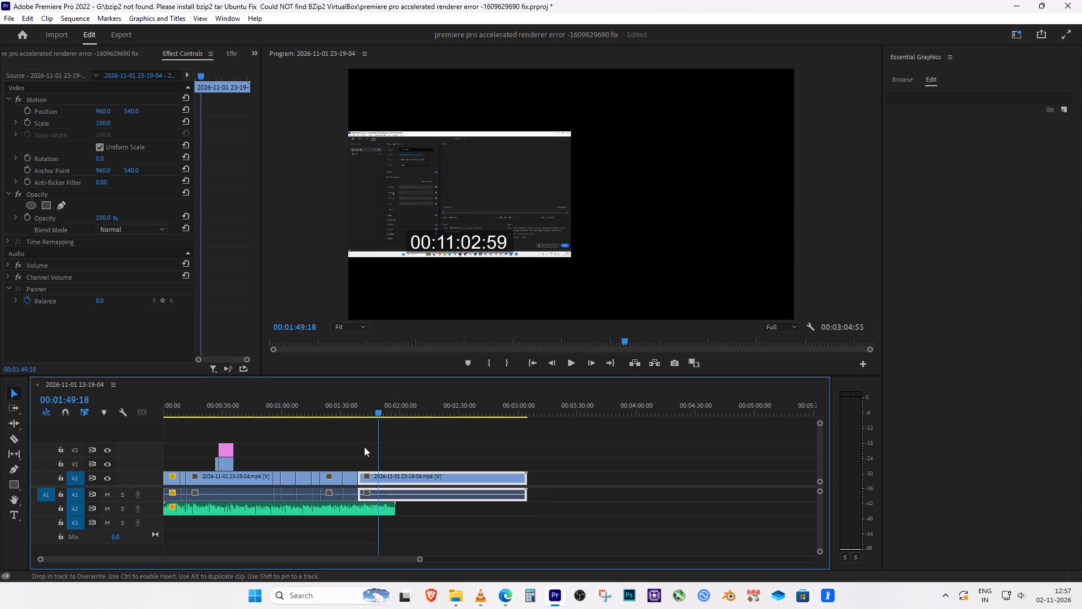
Play the edit across the new join and split V1 at 00:01:53:05, on the bitrate settings.
left_click(356, 410)
key("space")
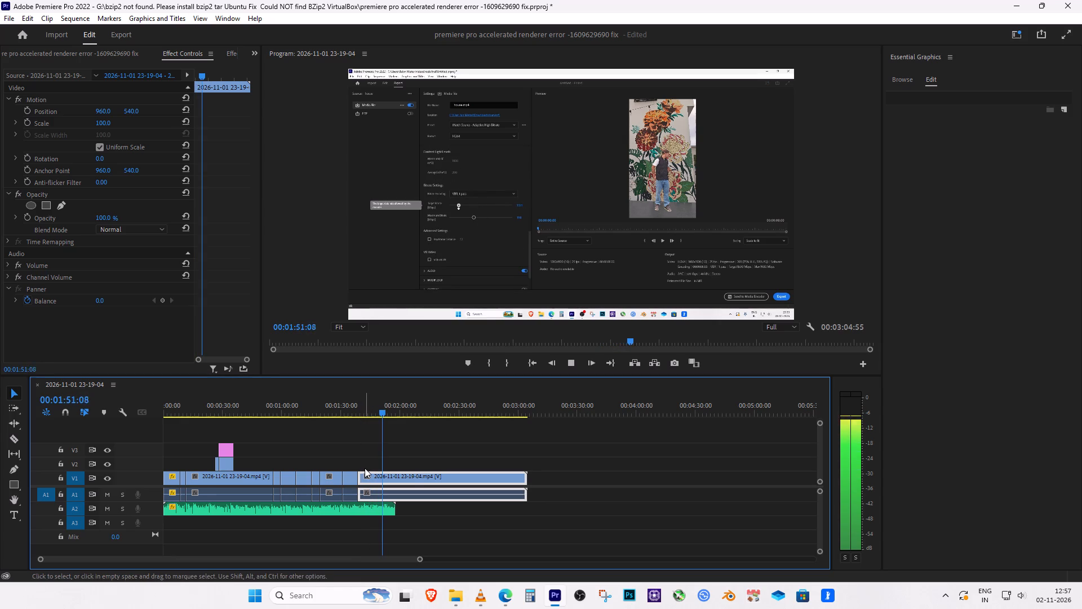
key("space")
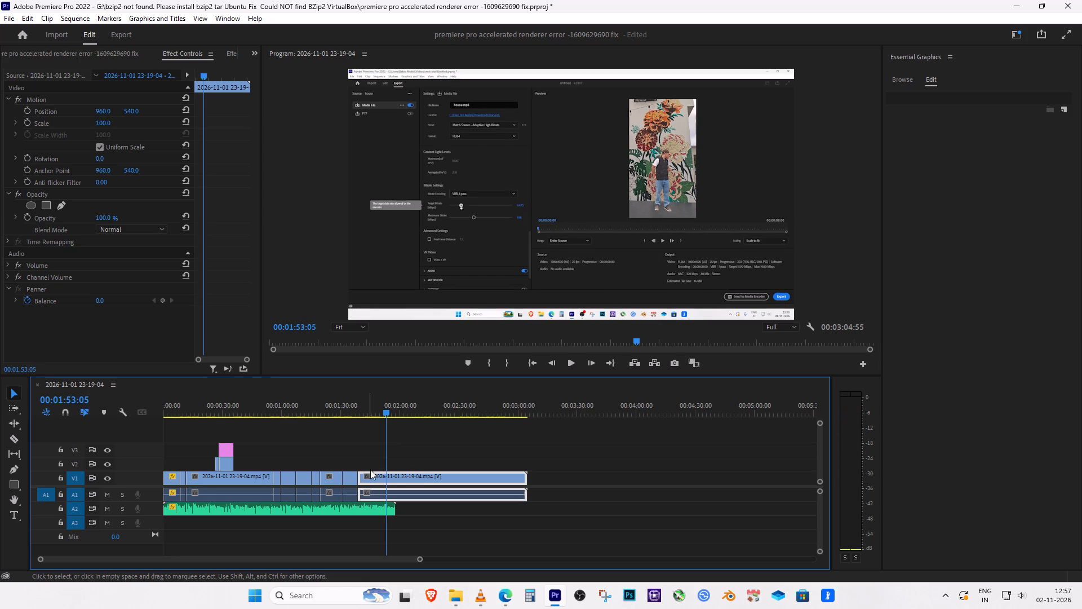
key("c")
left_click(386, 476)
Delete the V1 section between 00:01:53:05 and about 00:02:01:19, before the encoding starts, and move the remaining recording back to close the gap.
left_click_drag(388, 412, 464, 423)
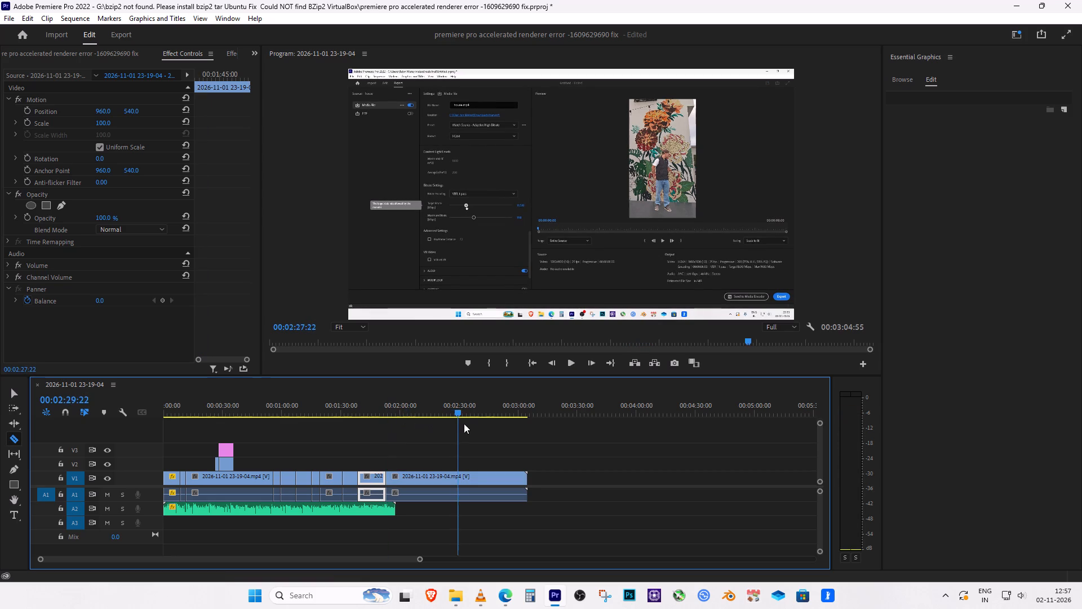
left_click_drag(464, 423, 468, 427)
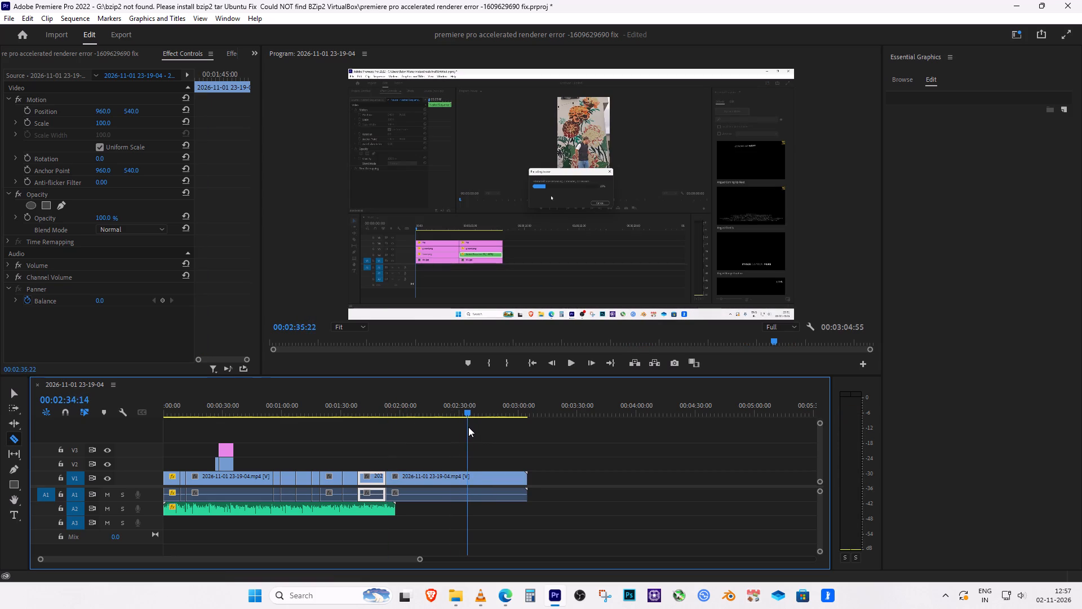
left_click_drag(468, 427, 442, 425)
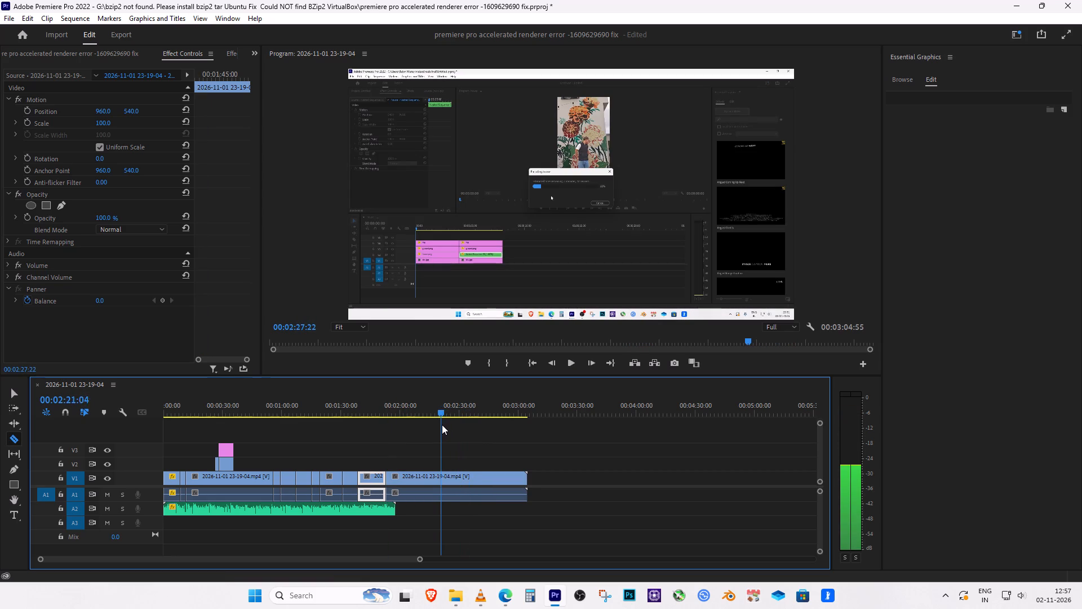
left_click_drag(442, 425, 426, 425)
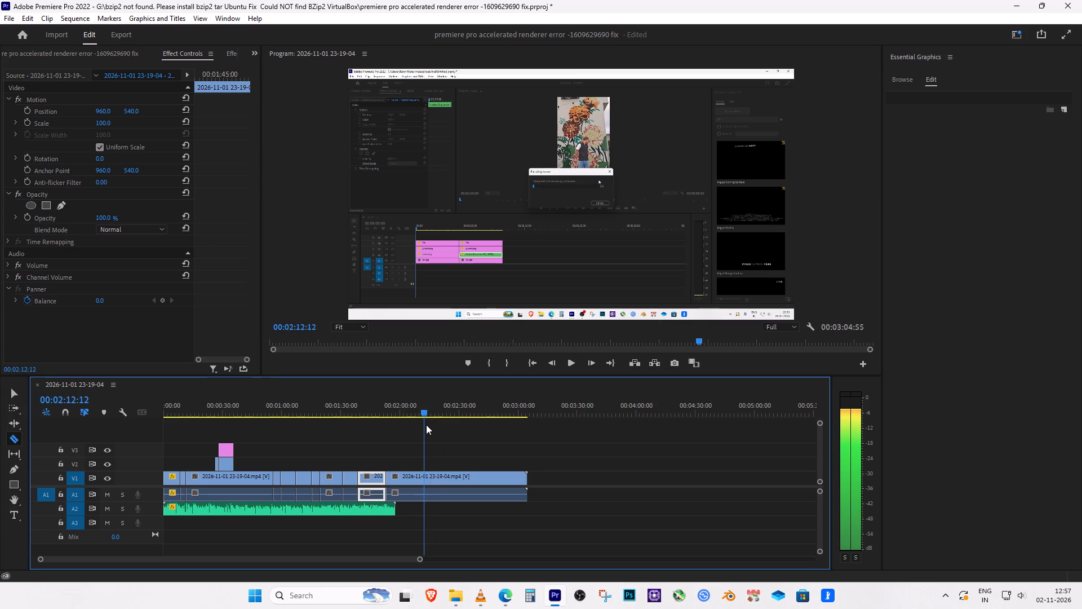
left_click_drag(426, 425, 415, 425)
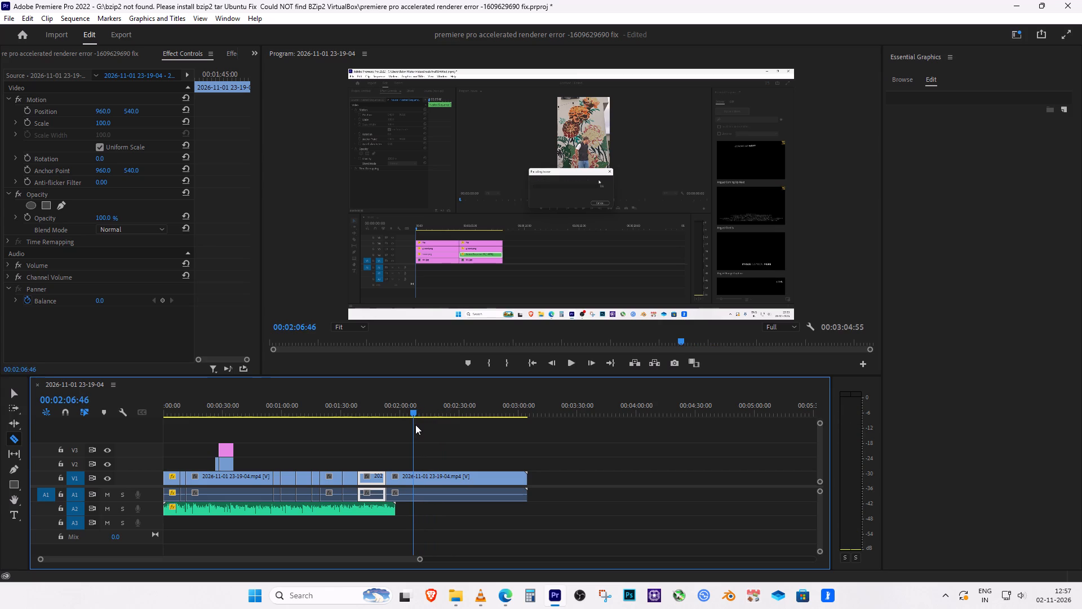
left_click_drag(415, 425, 405, 427)
left_click(401, 482)
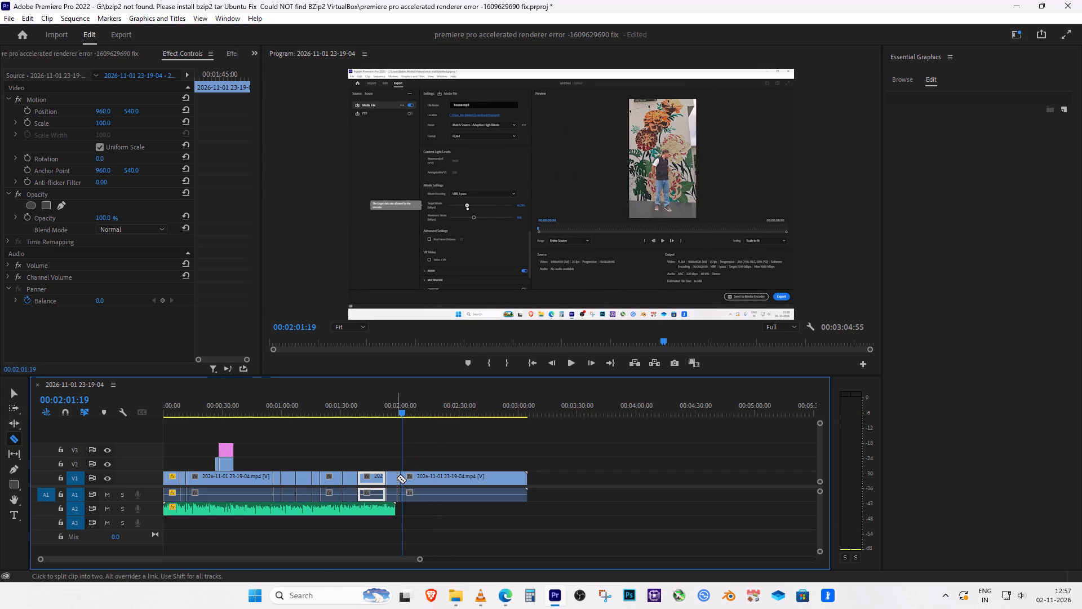
key("v")
left_click(396, 474)
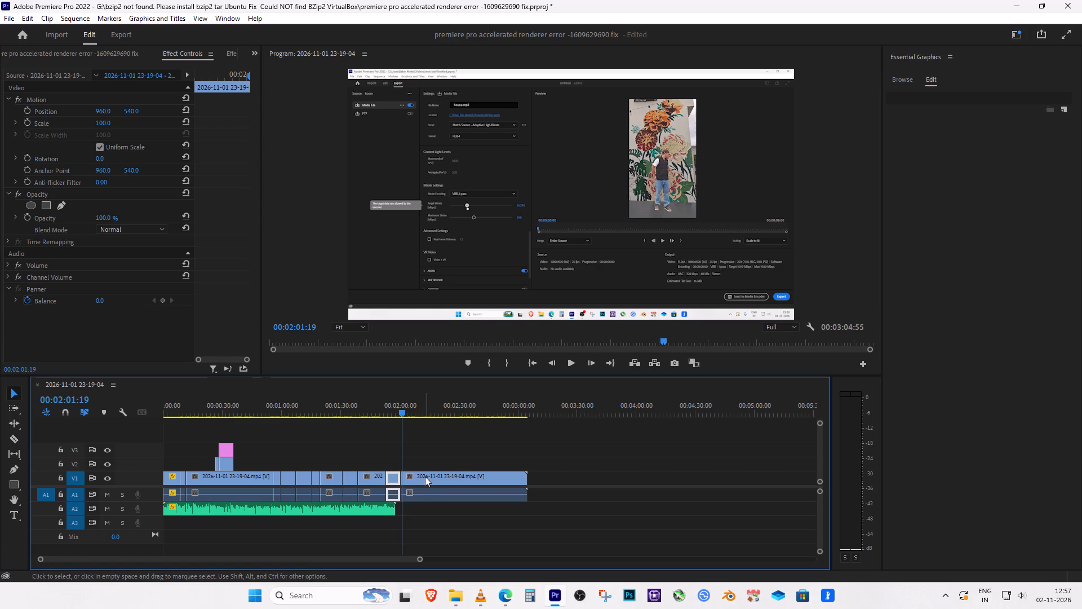
key("Delete")
left_click_drag(427, 477, 411, 478)
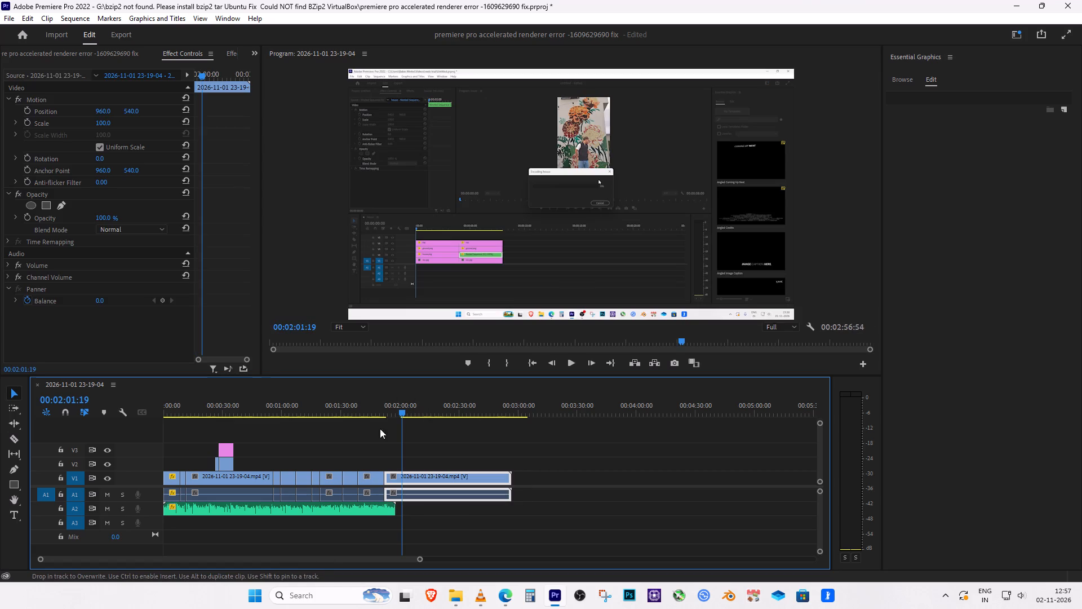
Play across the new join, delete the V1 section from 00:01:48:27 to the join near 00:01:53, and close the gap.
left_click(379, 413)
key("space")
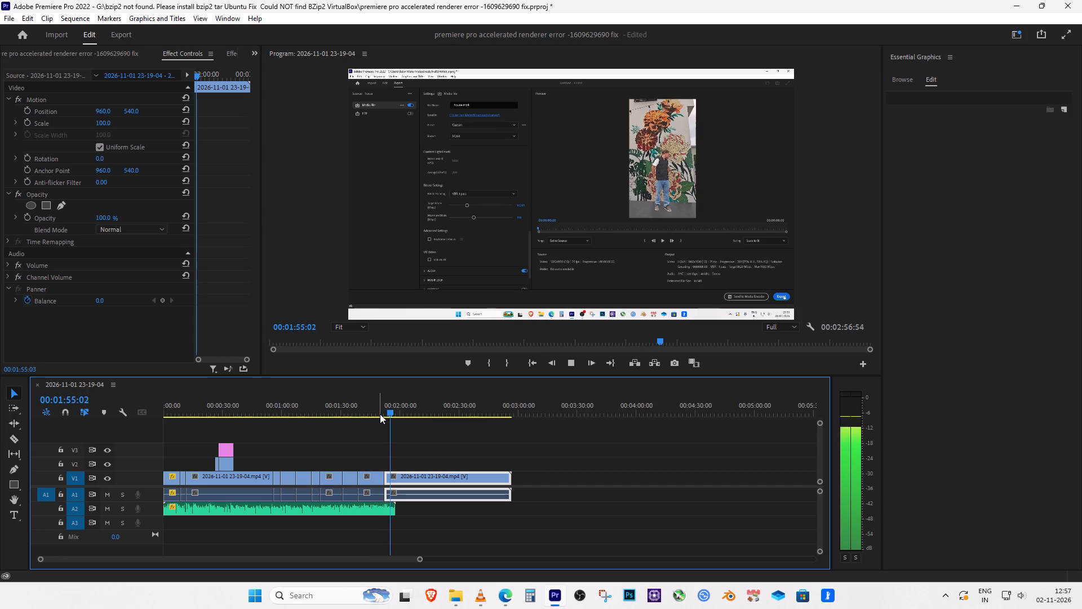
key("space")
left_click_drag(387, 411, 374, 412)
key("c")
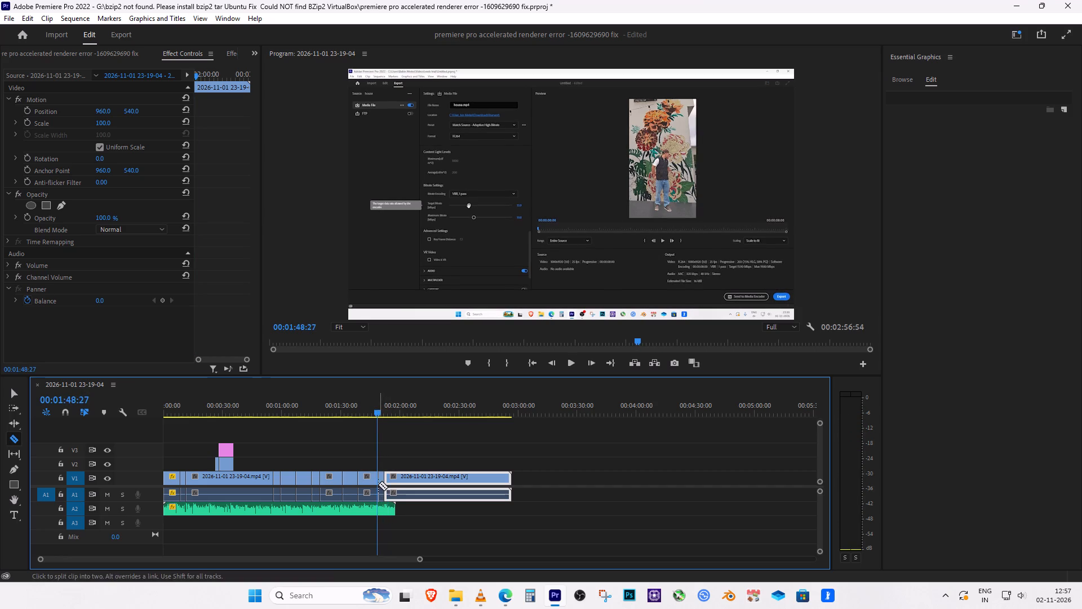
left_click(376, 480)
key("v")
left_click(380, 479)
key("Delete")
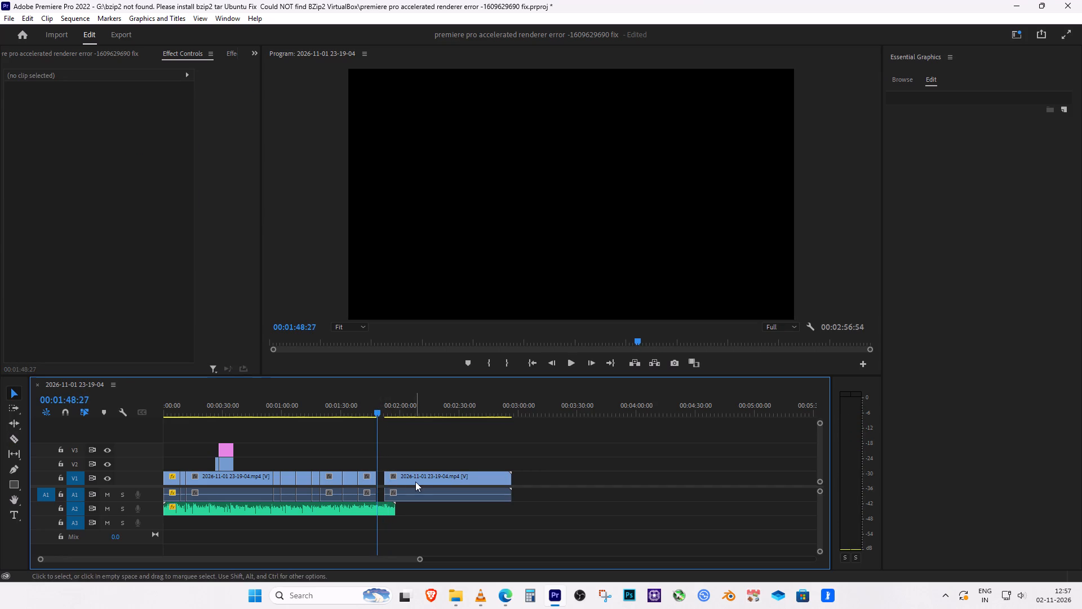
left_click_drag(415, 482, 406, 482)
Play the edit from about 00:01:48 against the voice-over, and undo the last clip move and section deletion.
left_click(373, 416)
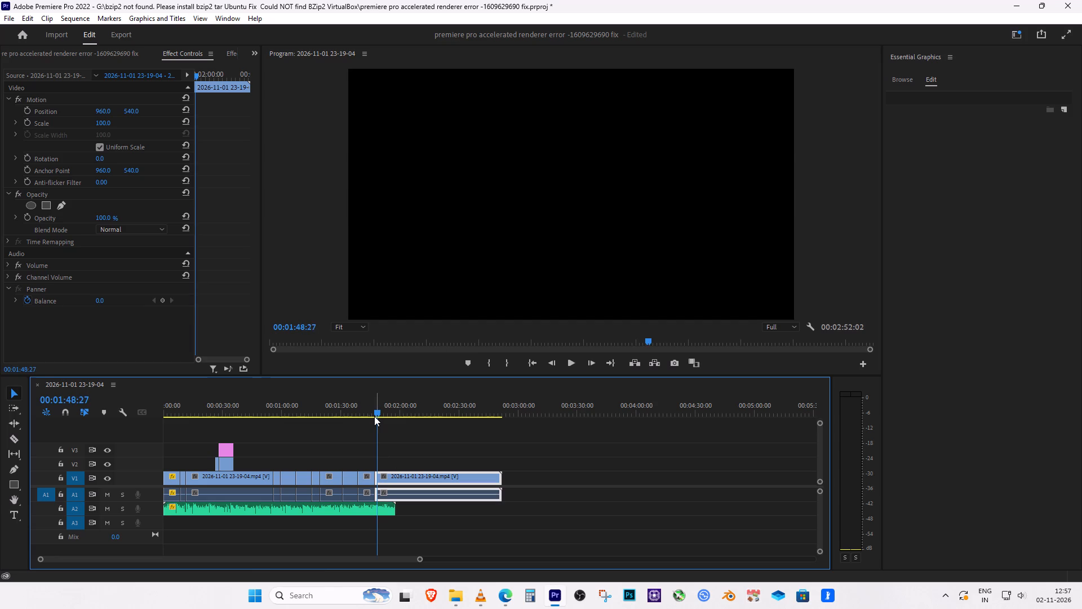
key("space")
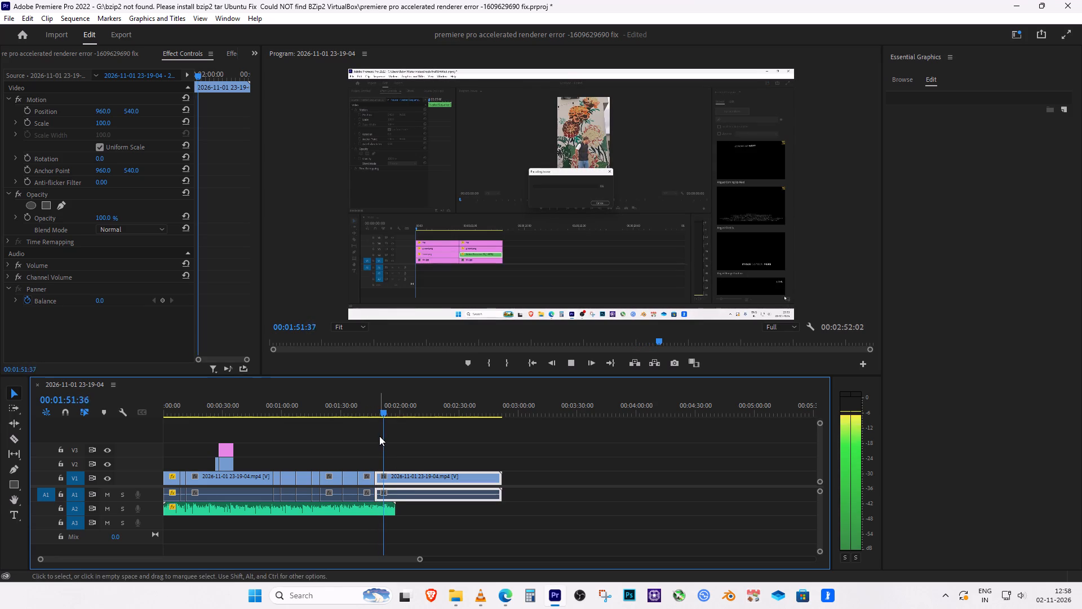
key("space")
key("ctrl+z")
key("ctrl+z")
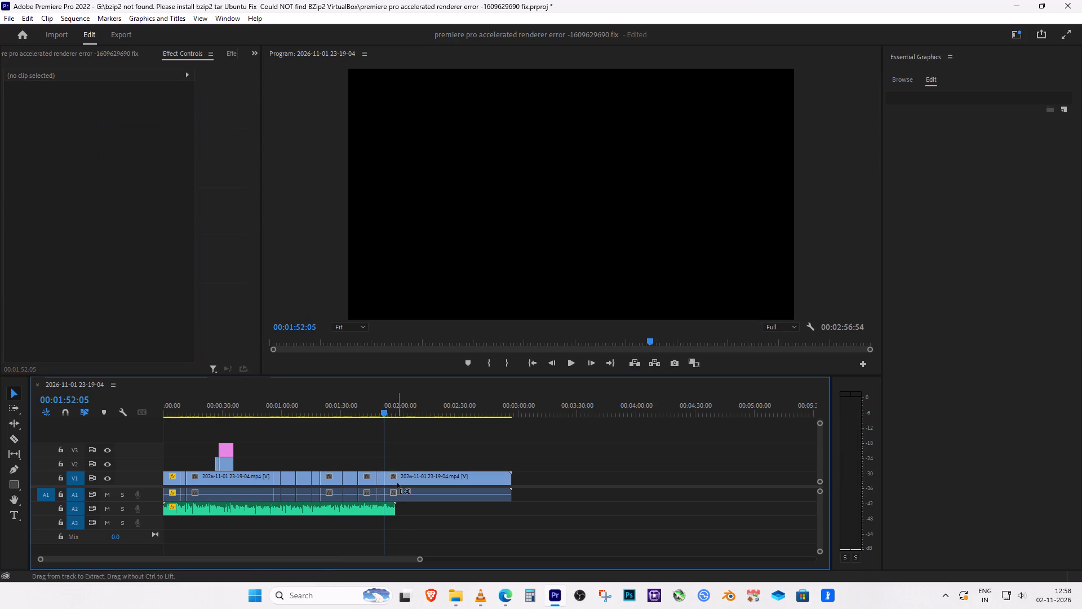
Replay the end of the bitrate settings section against the voice-over and split V1 at about 00:01:53:17.
left_click(374, 410)
key("space")
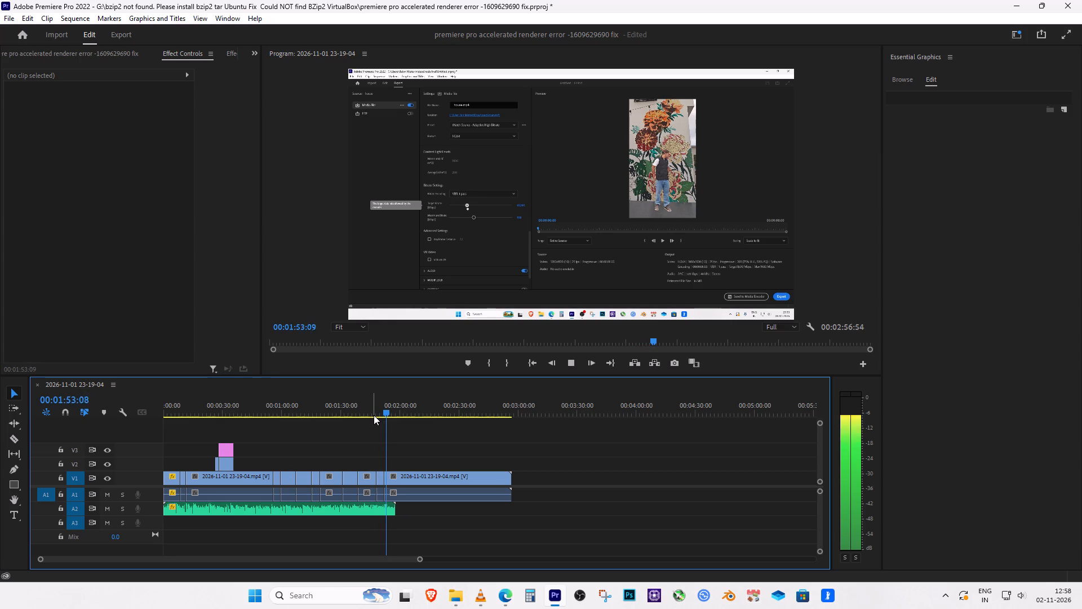
key("space")
left_click(371, 414)
key("space")
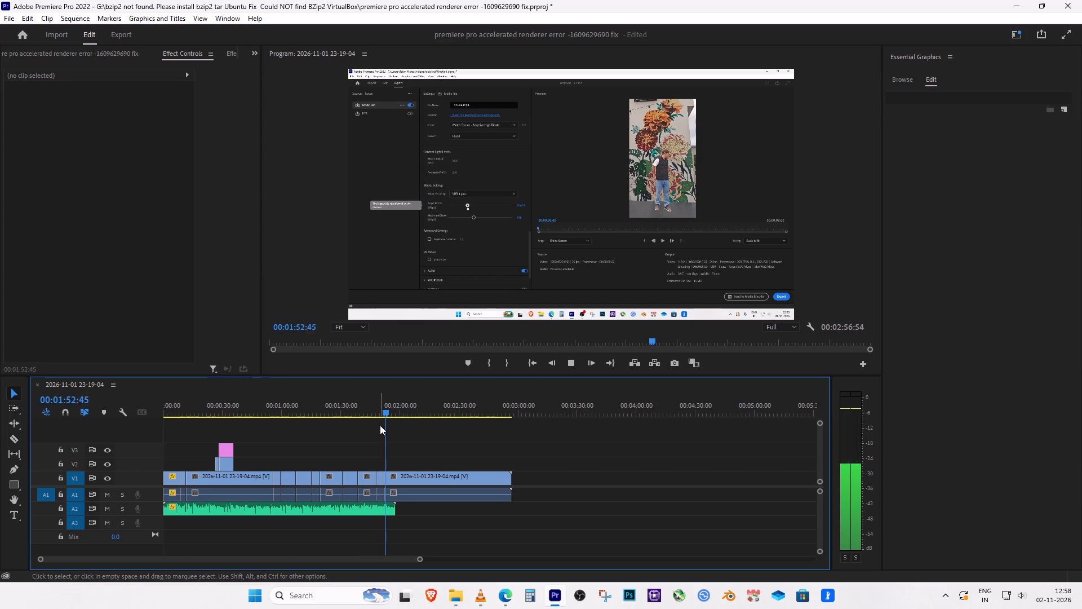
key("space")
key("c")
left_click(388, 479)
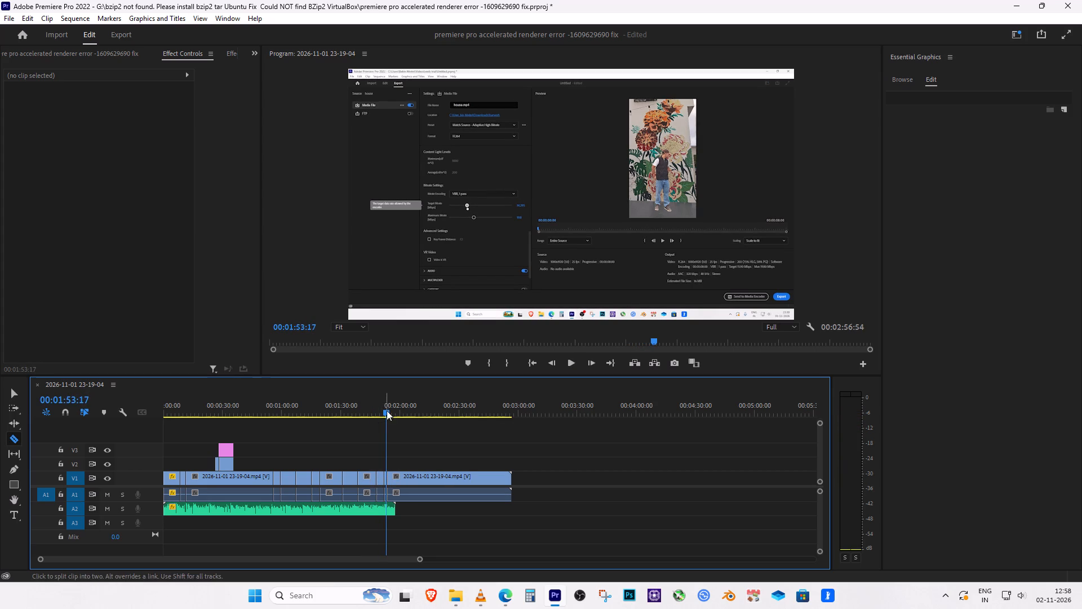
Delete the V1 section between about 00:01:53:17 and 00:02:02:11 and move the remaining encoding footage back to close the gap.
left_click_drag(386, 407, 407, 412)
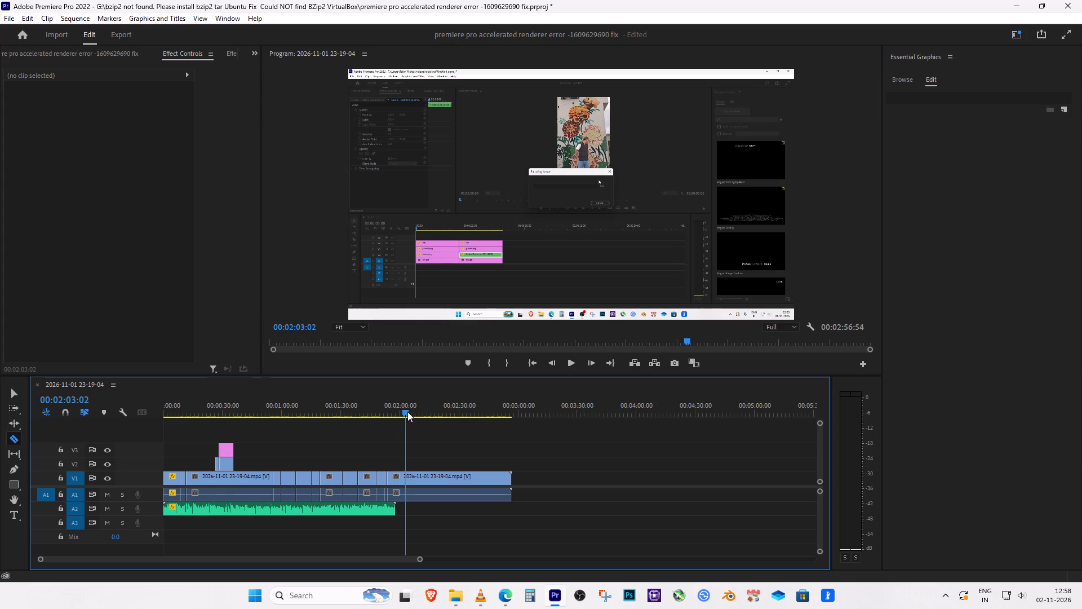
left_click_drag(407, 412, 406, 413)
left_click(403, 475)
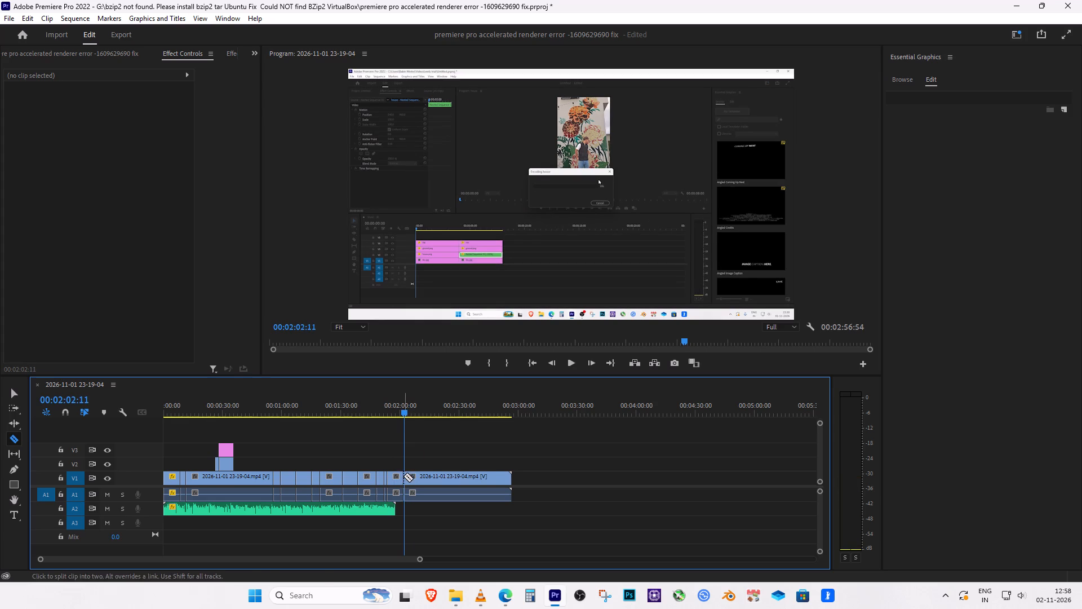
key("v")
left_click(394, 479)
key("Delete")
left_click_drag(419, 482, 404, 481)
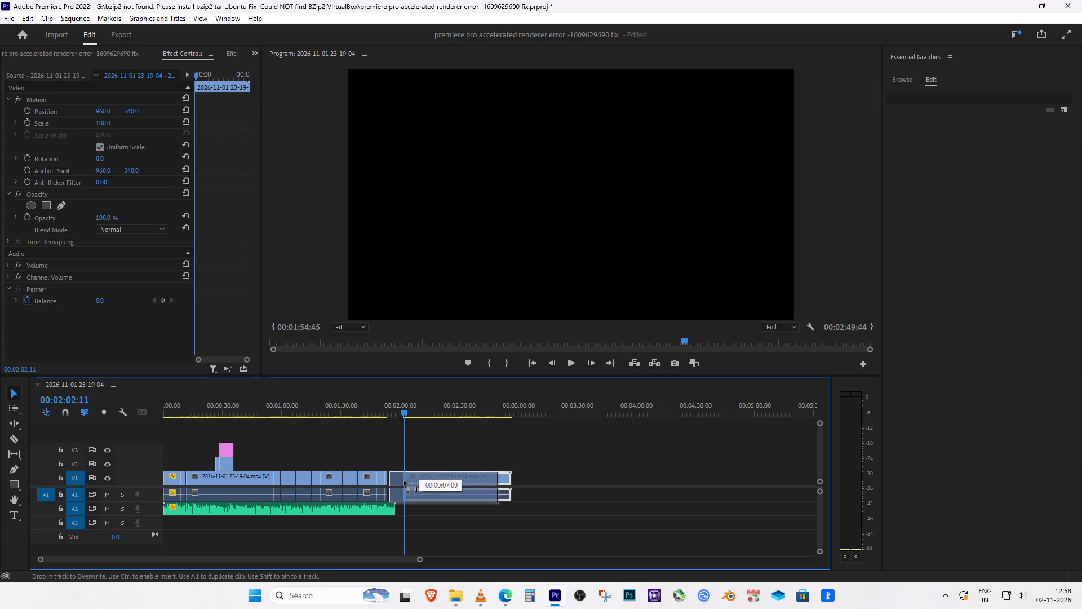
left_click_drag(404, 481, 402, 480)
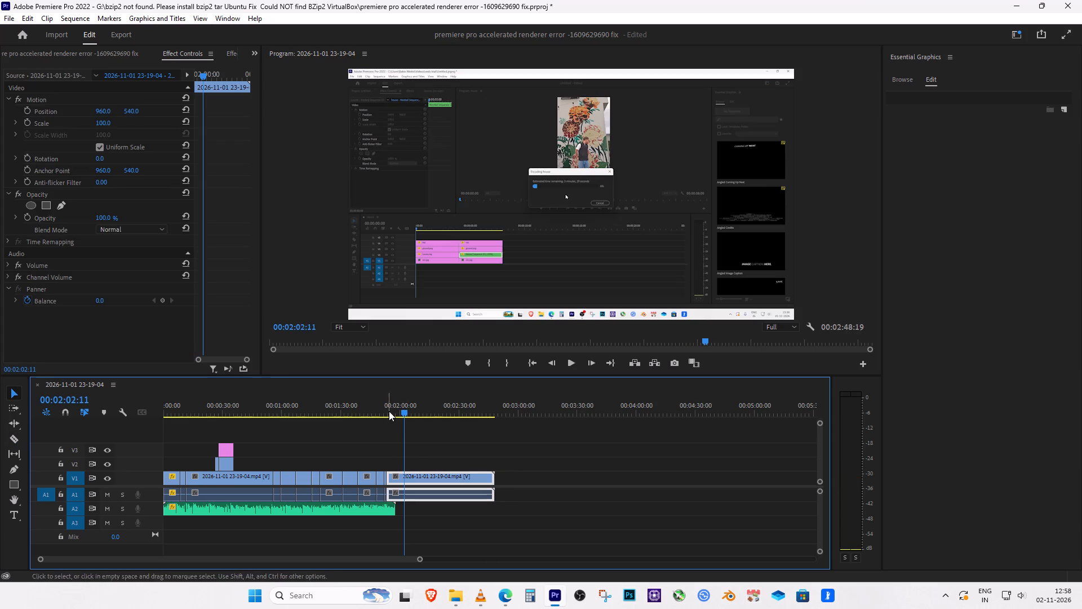
Split the encoding footage on V1 at 00:01:55:53 and scrub through the remainder up to about 00:02:43.
left_click(393, 409)
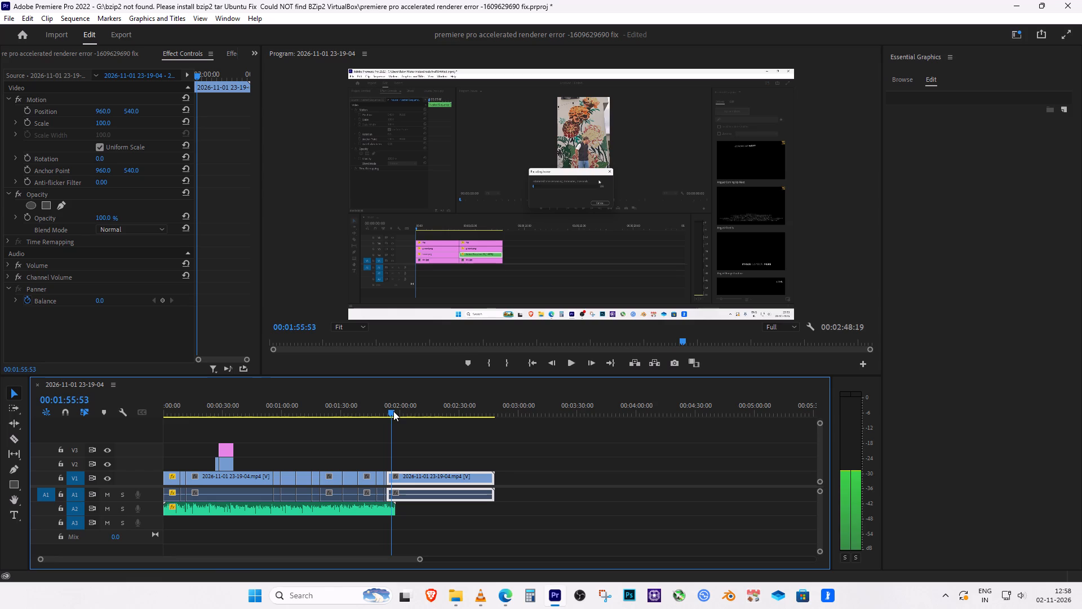
key("c")
left_click(391, 478)
left_click_drag(389, 419, 402, 418)
left_click_drag(390, 408, 396, 410)
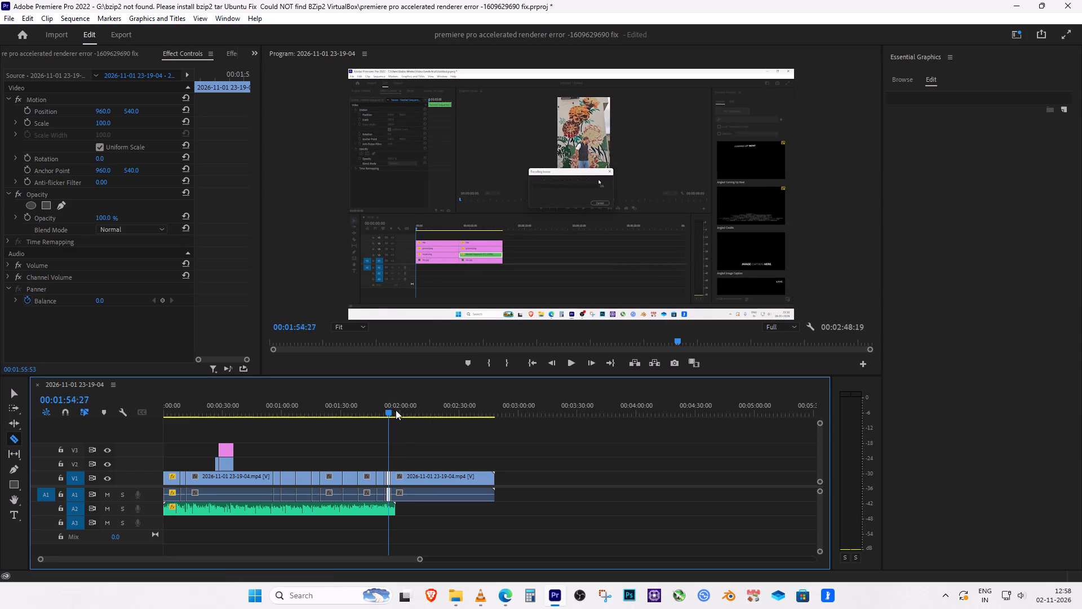
left_click_drag(396, 410, 489, 430)
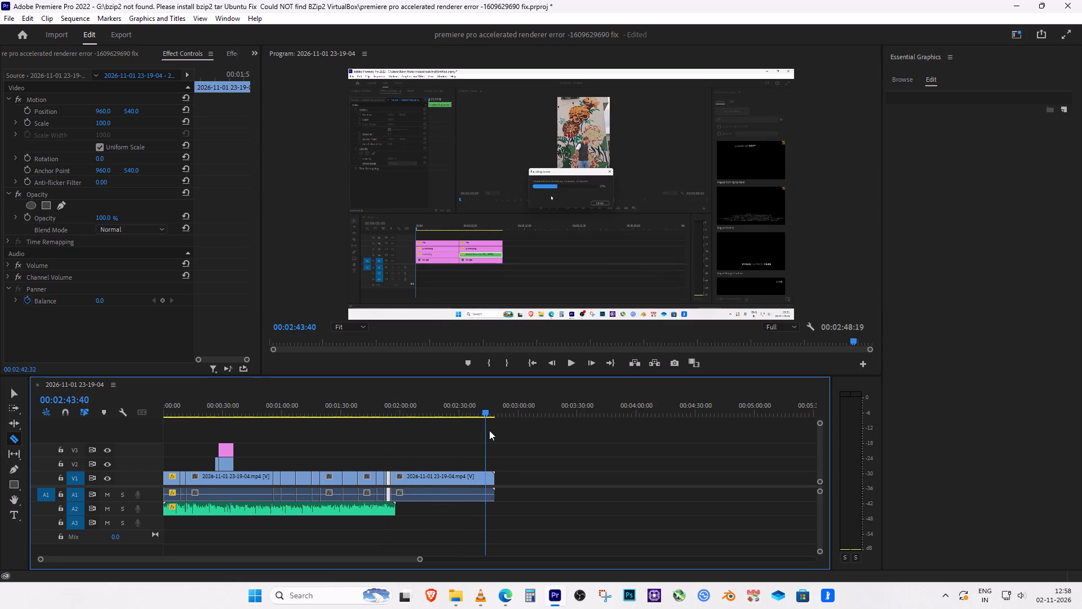
left_click_drag(489, 430, 486, 432)
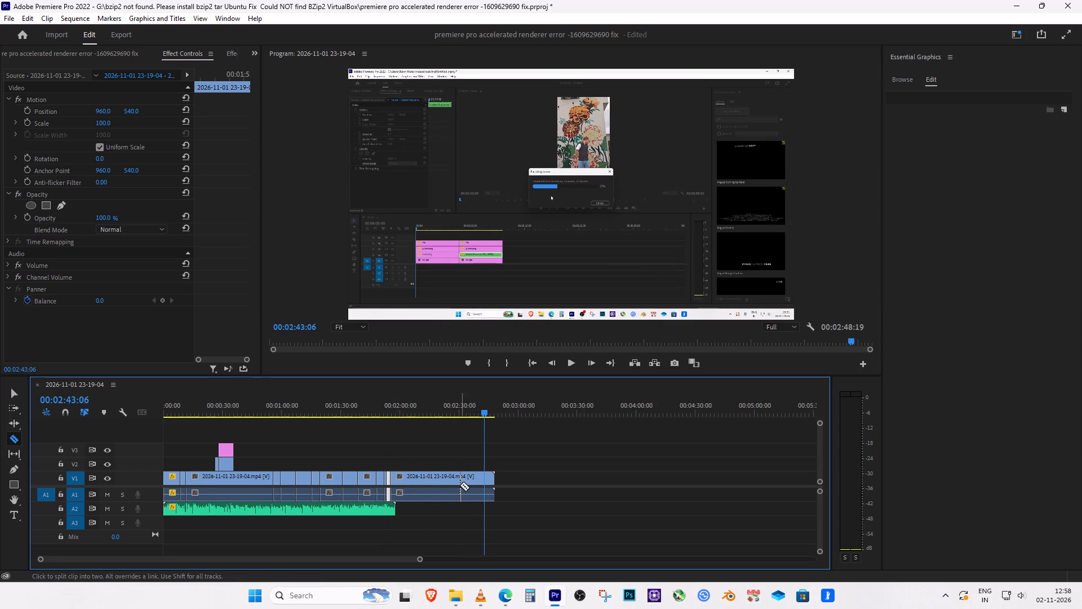
Speed up the last encoding clip on V1 in stages of 200, 500, 700 and 800%, ending at 999%.
key("v")
left_click(445, 490)
key("ctrl+r")
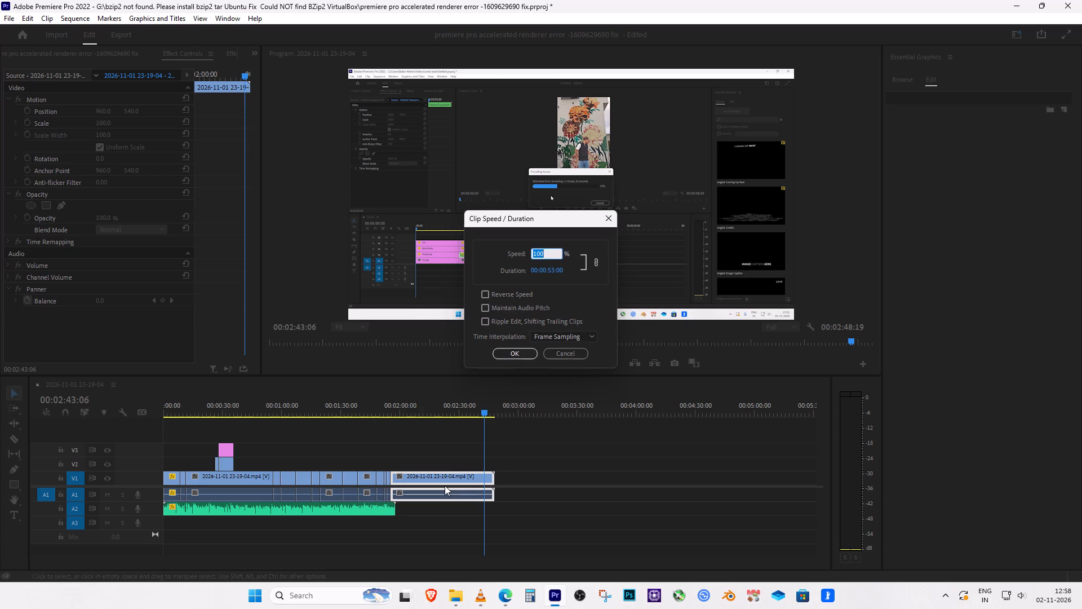
type("200")
key("Return")
key("ctrl+r")
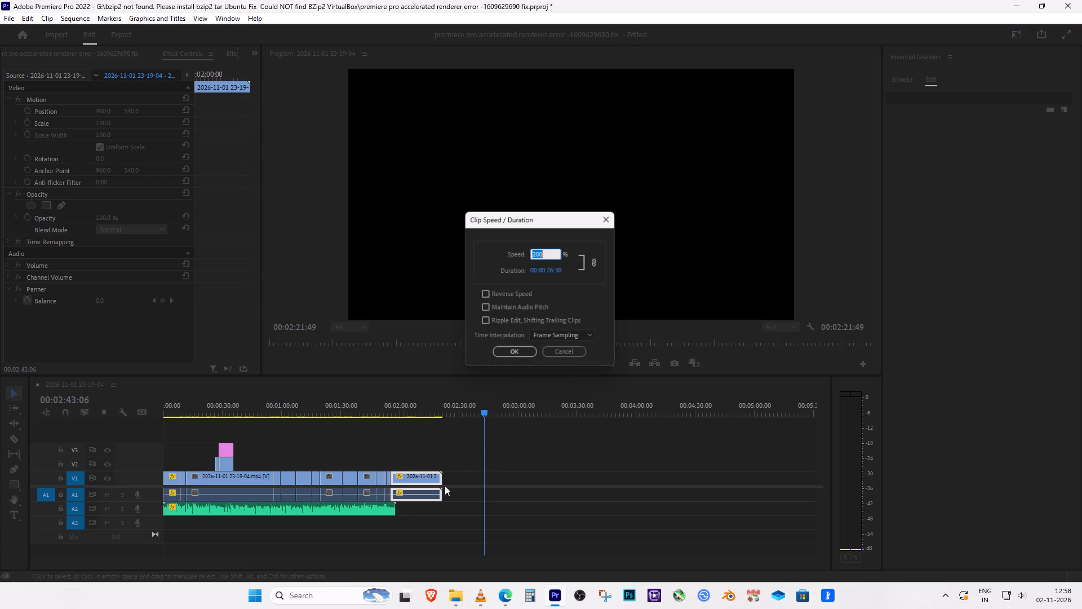
type("500")
key("Return")
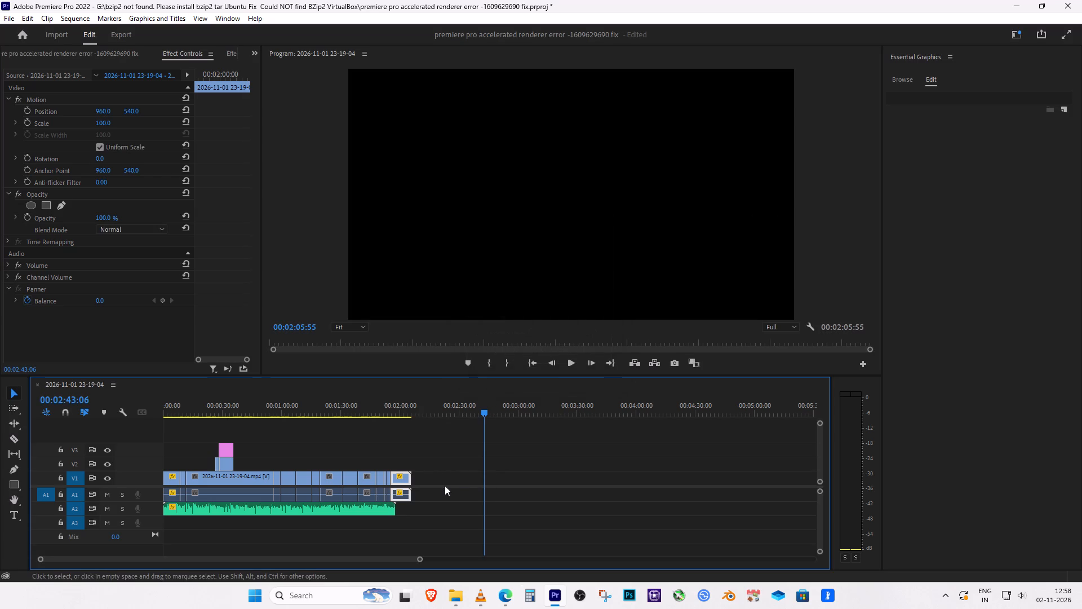
key("ctrl+r")
type("700")
key("Return")
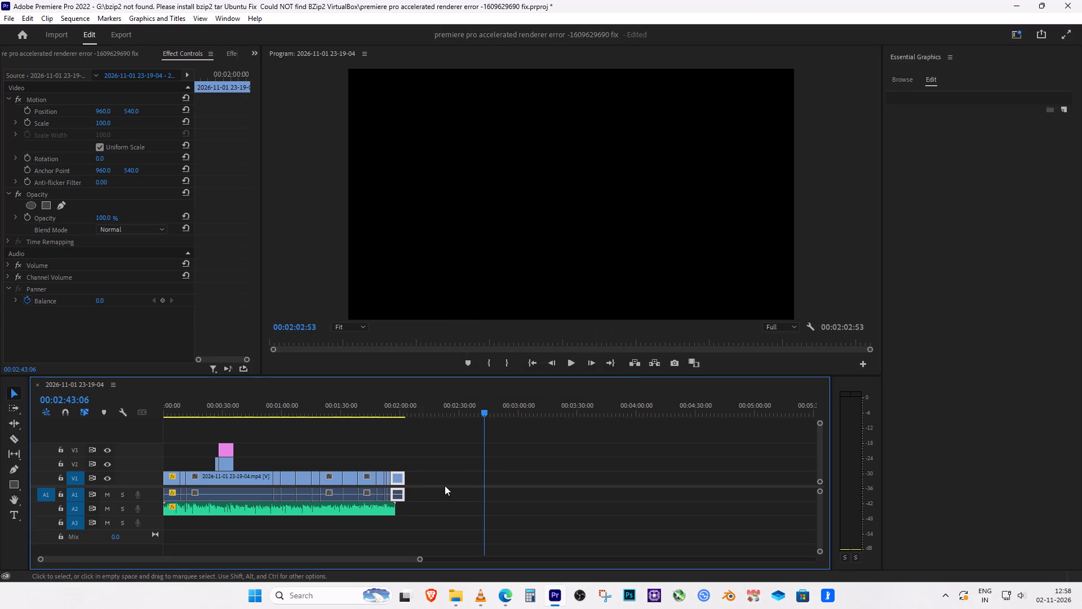
key("ctrl+r")
type("800")
key("Return")
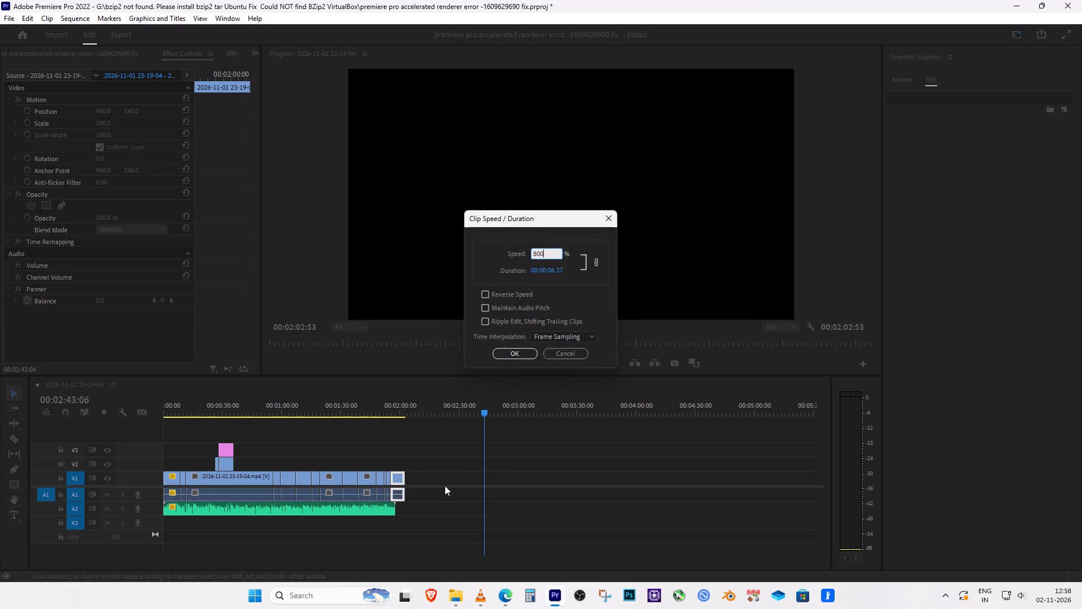
key("ctrl+r")
type("999")
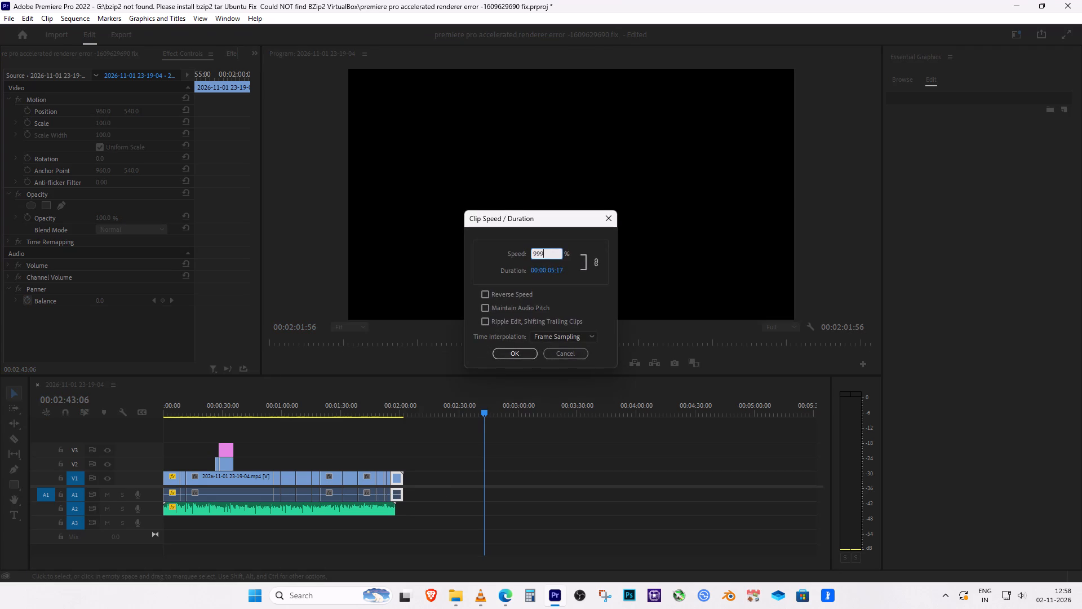
key("Return")
left_click(419, 455)
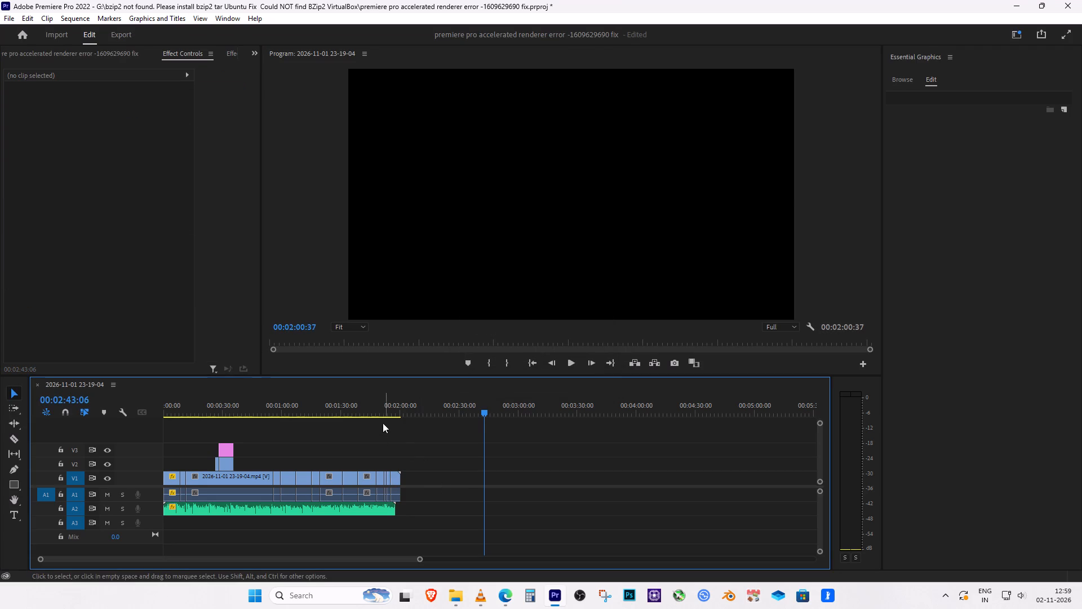
Play the end of the edit against the voice-over to check the sped-up encoding footage.
left_click(380, 417)
left_click(384, 409)
key("space")
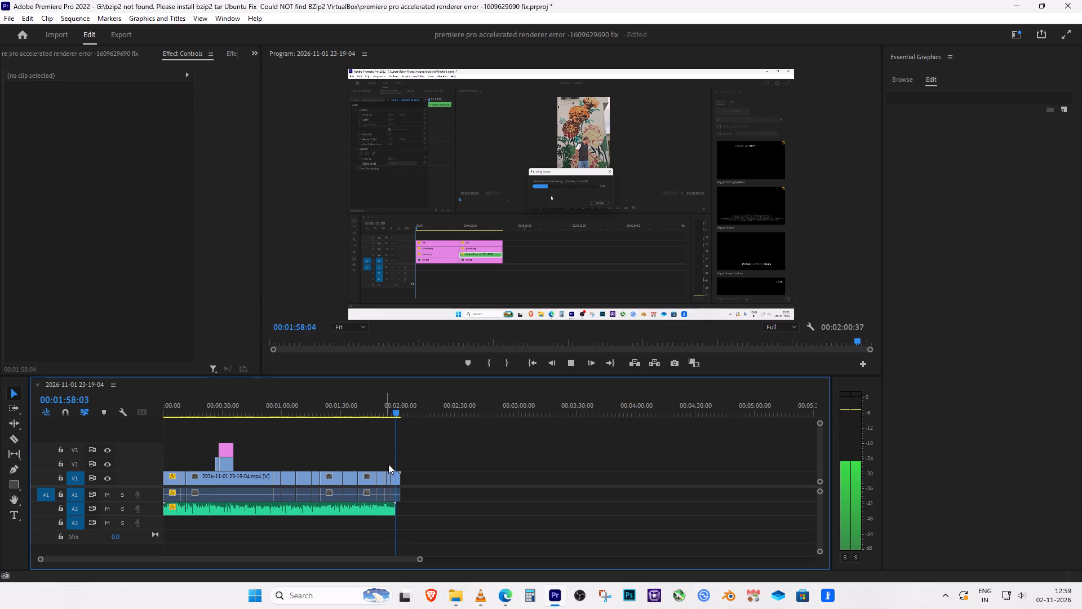
left_click_drag(421, 559, 399, 551)
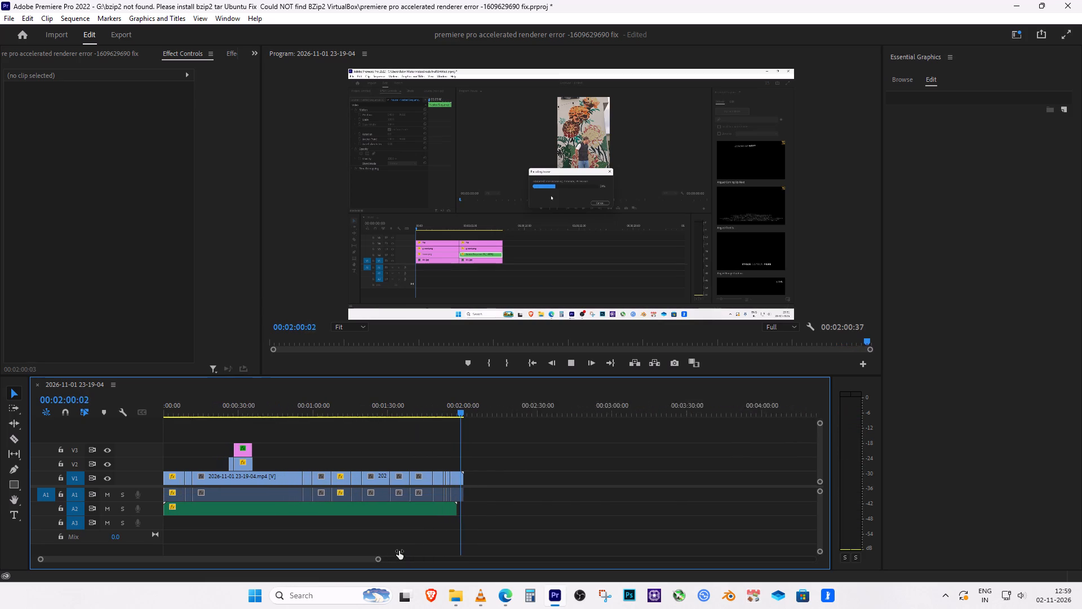
left_click_drag(399, 551, 392, 549)
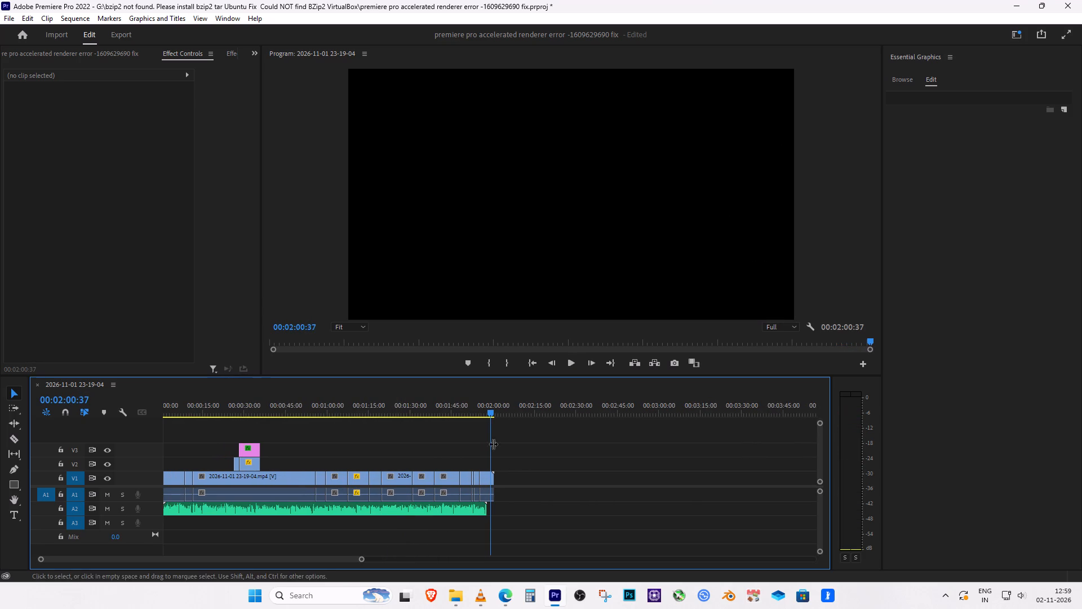
Split V1 at about 00:01:59, just past the end of the voice-over, and delete the leftover end piece.
left_click(495, 412)
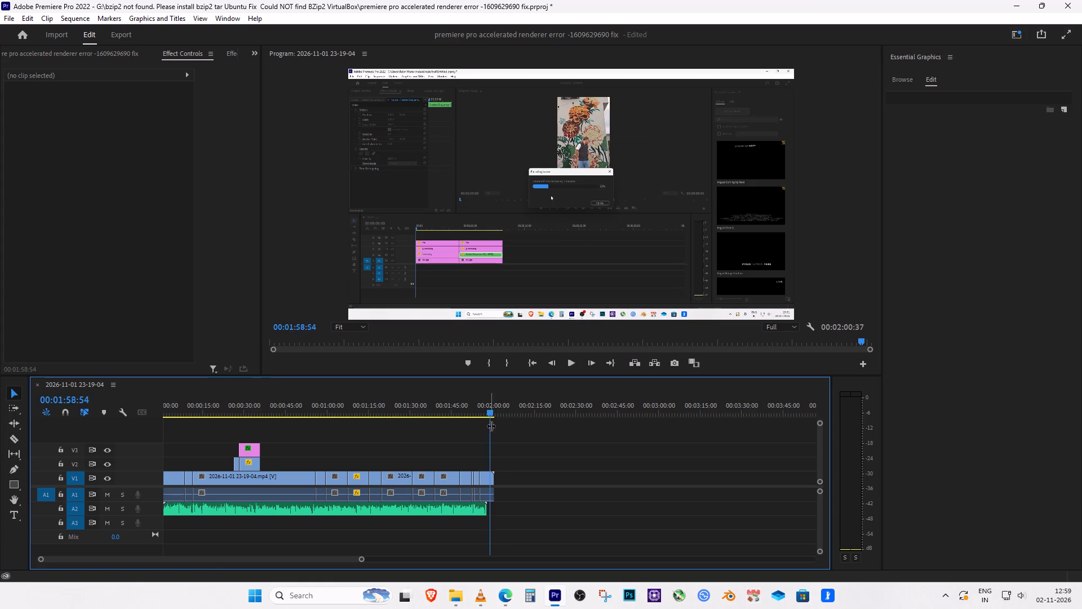
key("c")
left_click(490, 481)
key("v")
left_click(494, 475)
key("Delete")
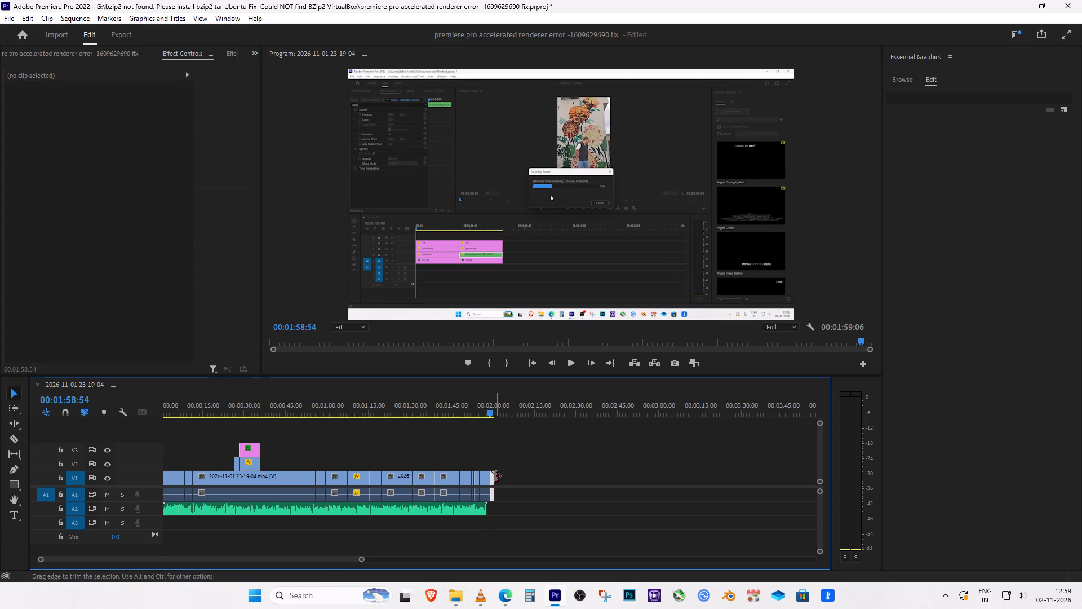
Return the playhead to the start of the sequence and save the project.
left_click_drag(487, 412, 159, 426)
key("ctrl+s")
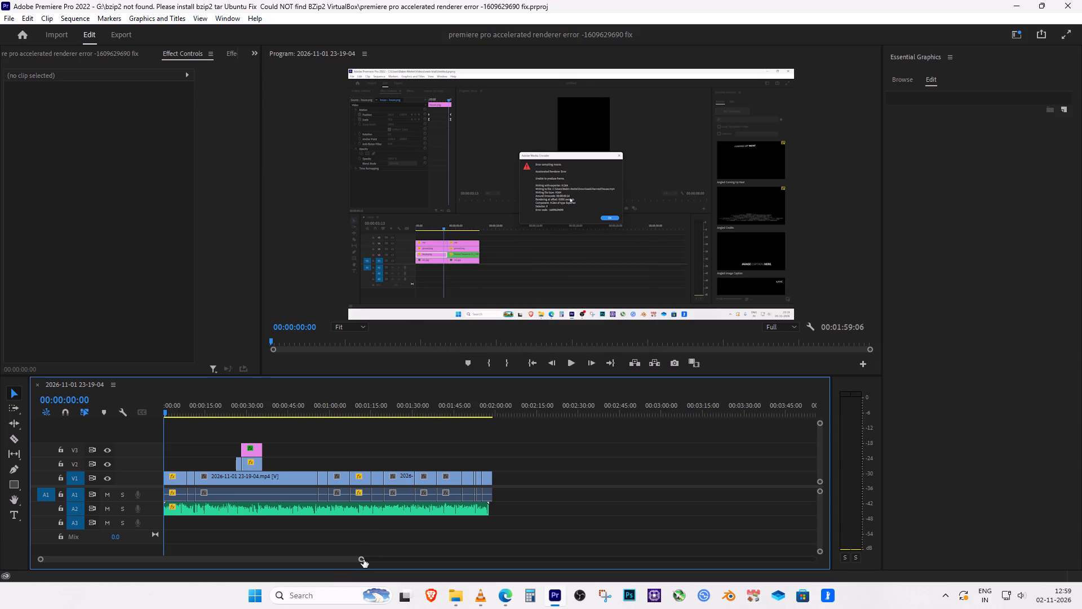
left_click_drag(362, 559, 422, 546)
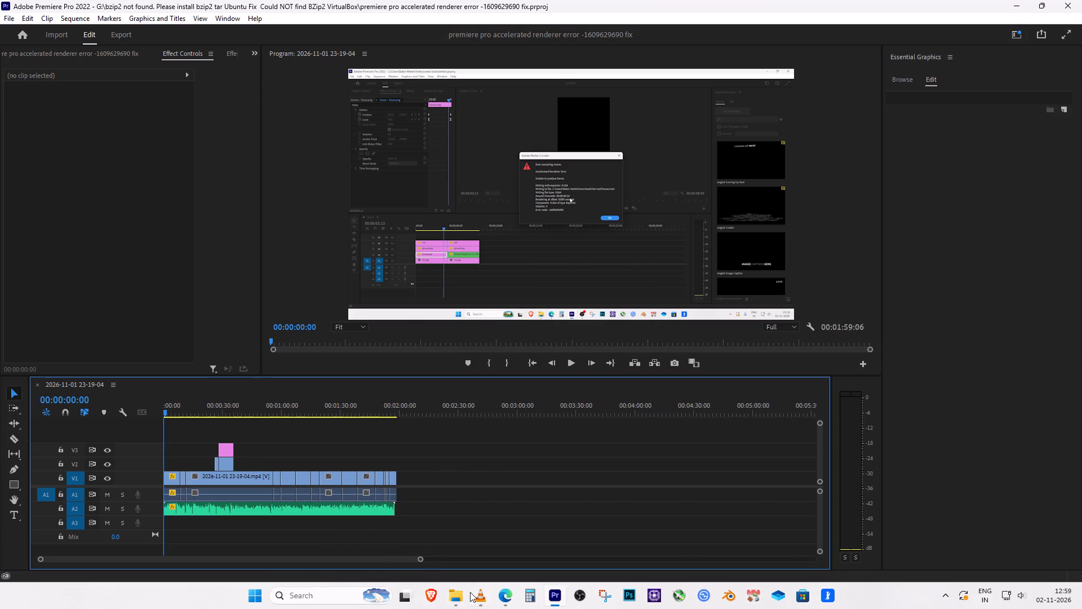
left_click(477, 596)
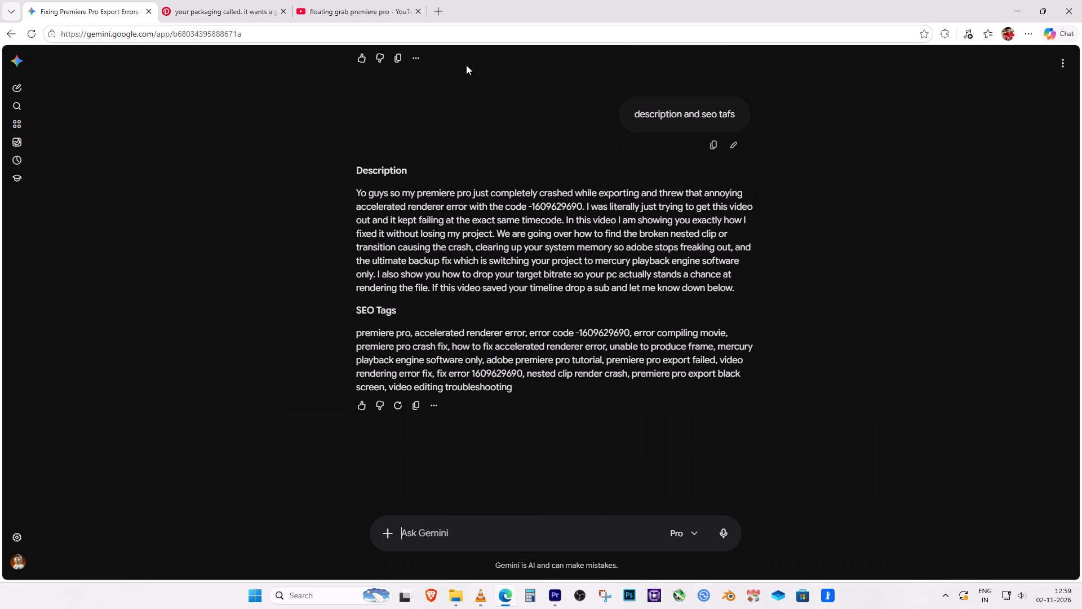
Open Canva in a new tab, create a blank 1920 × 1080 px Landscape Video design, and close the Canva home tab.
left_click(437, 7)
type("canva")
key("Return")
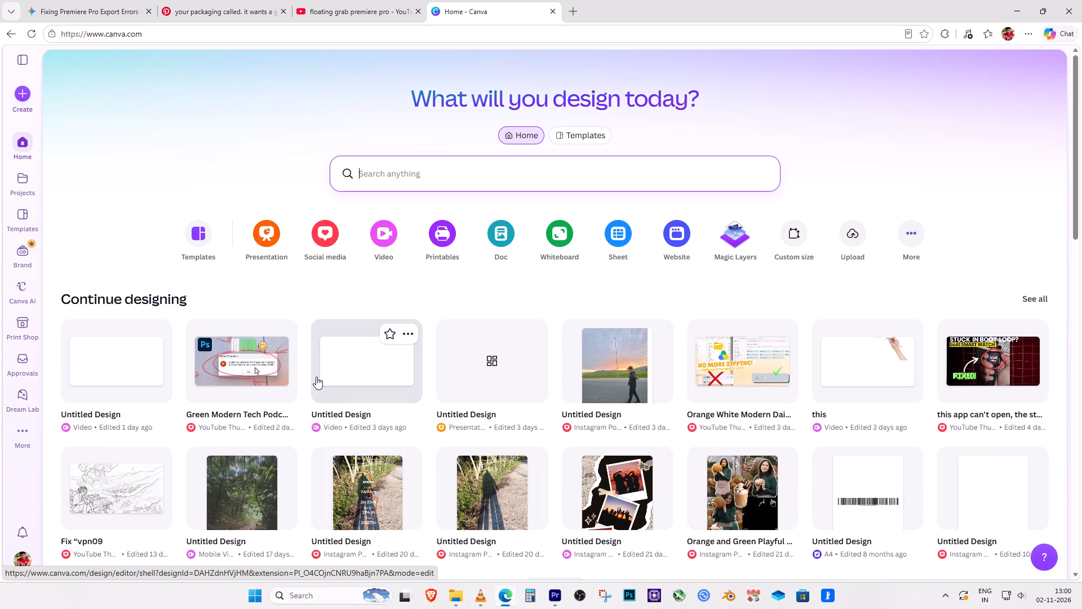
left_click(378, 241)
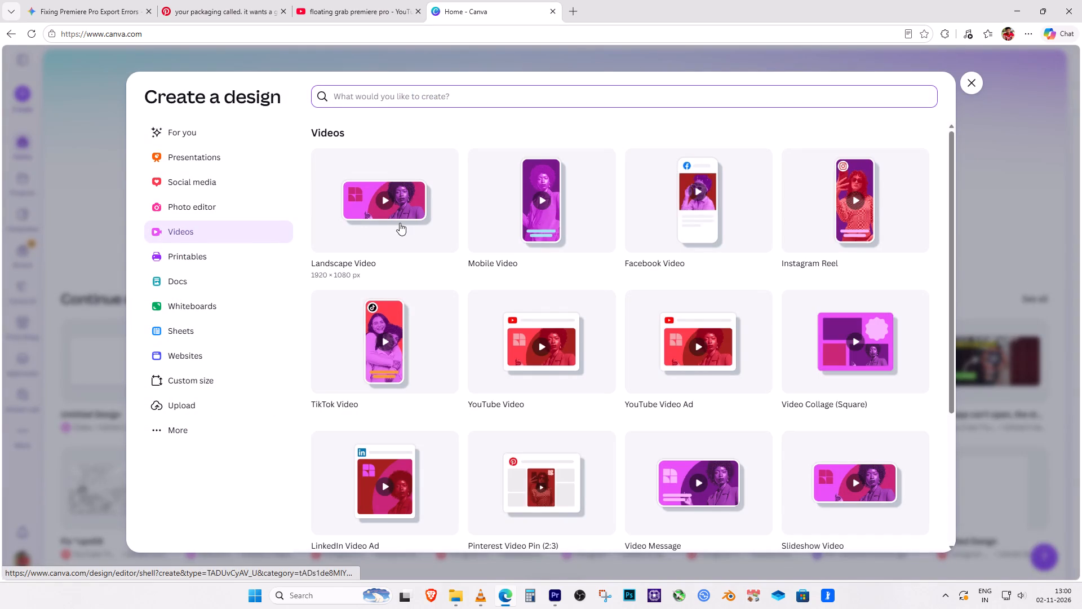
left_click(400, 223)
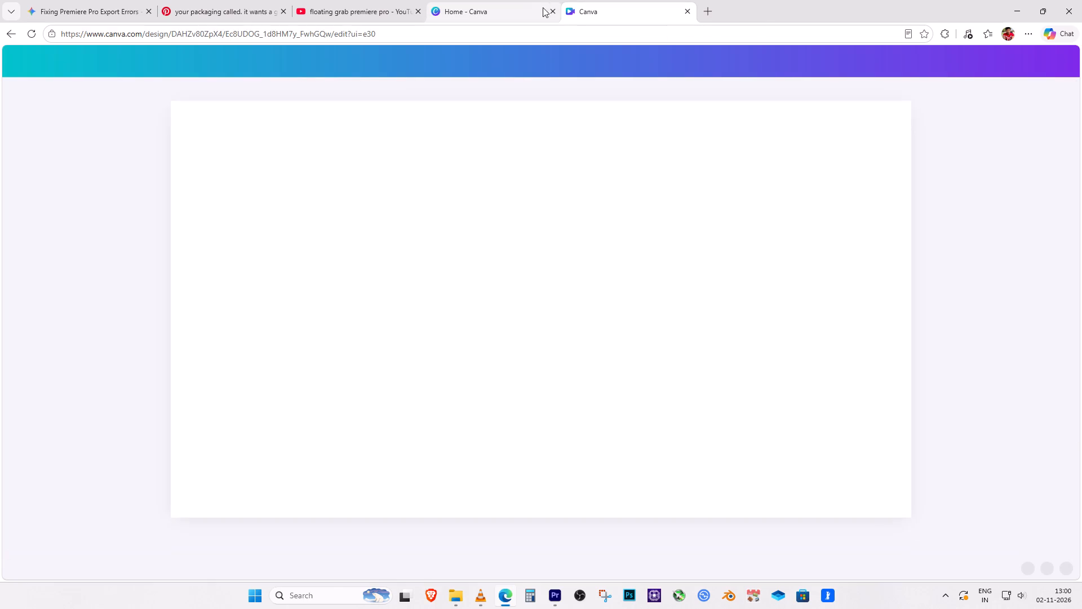
left_click(553, 7)
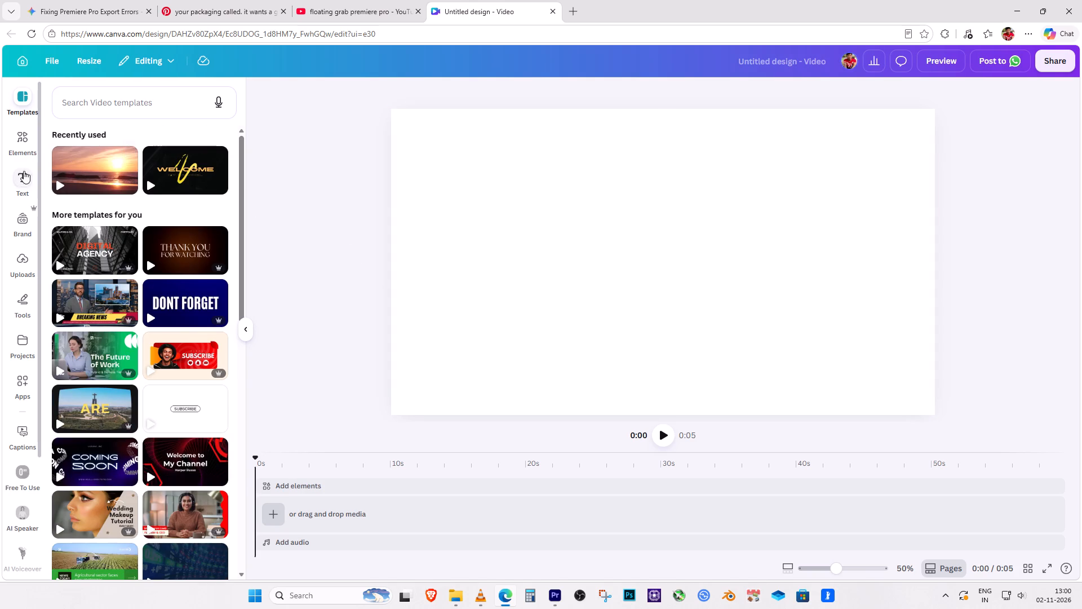
Open the Elements library for the blank video design.
left_click(23, 142)
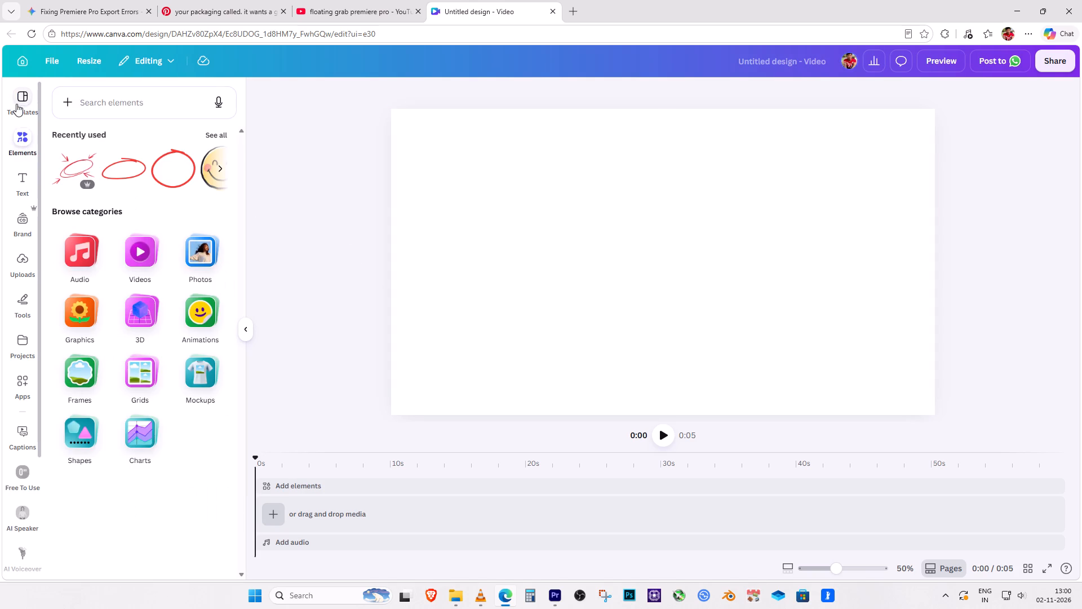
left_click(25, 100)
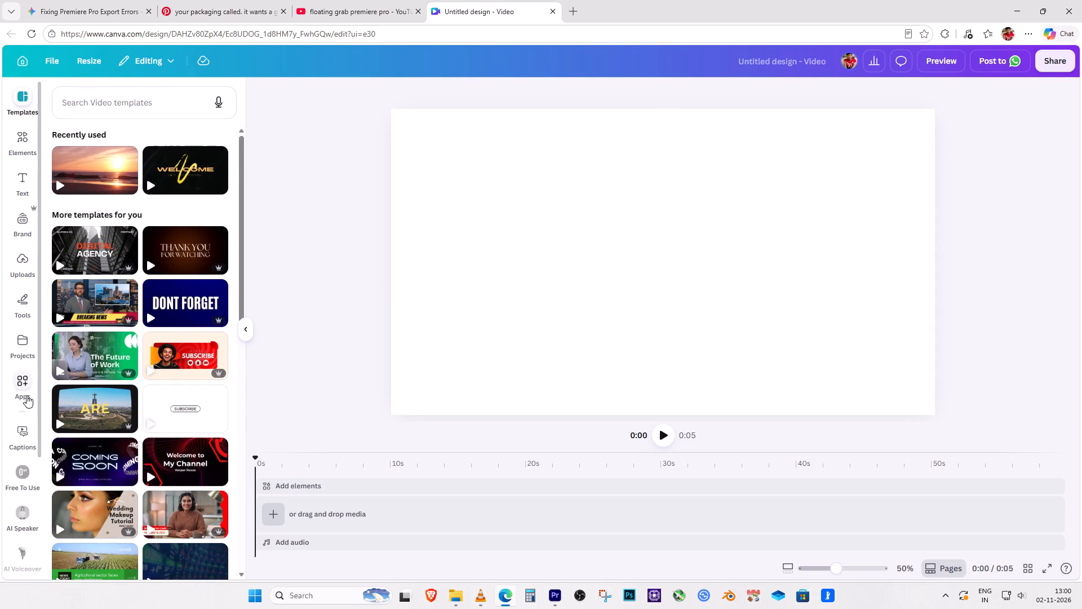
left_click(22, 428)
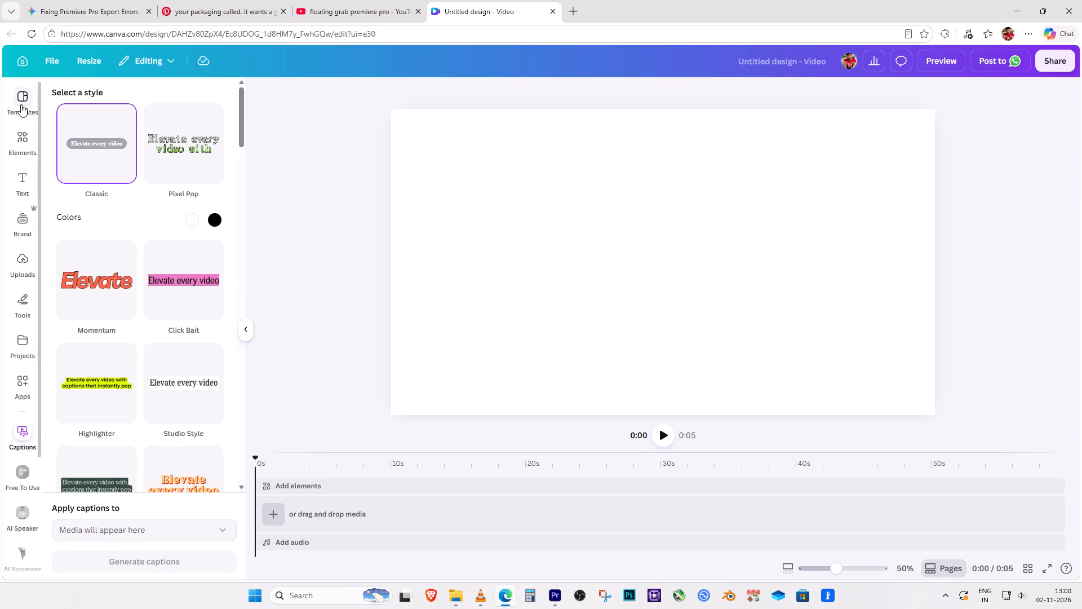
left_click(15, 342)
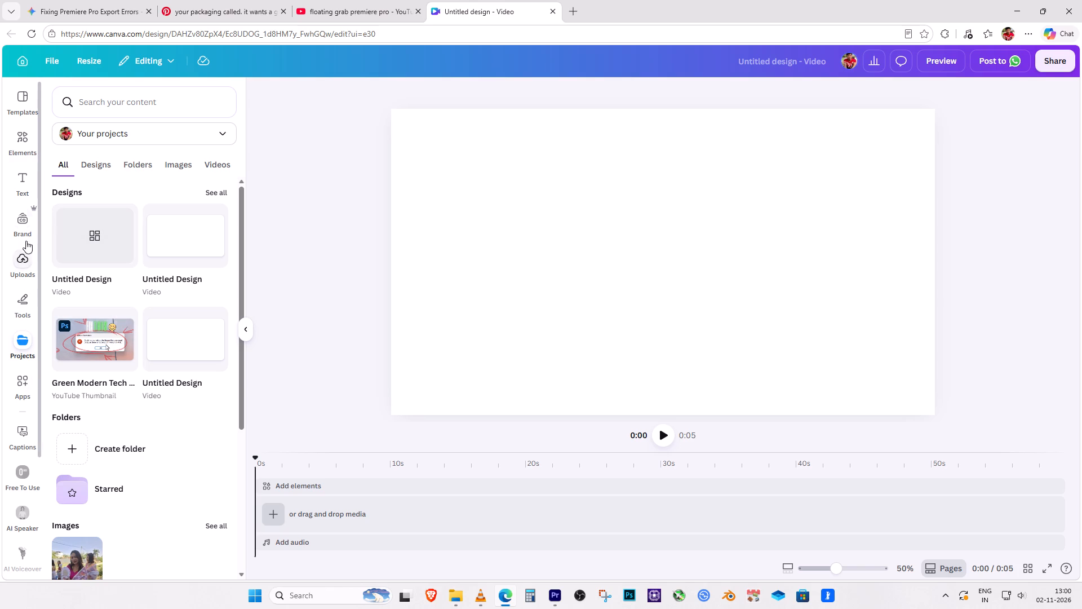
Upload the voice-over file i-just-got-this-accelerated-re.wav from Downloads to the untitled Canva video design.
left_click(16, 258)
left_click(156, 127)
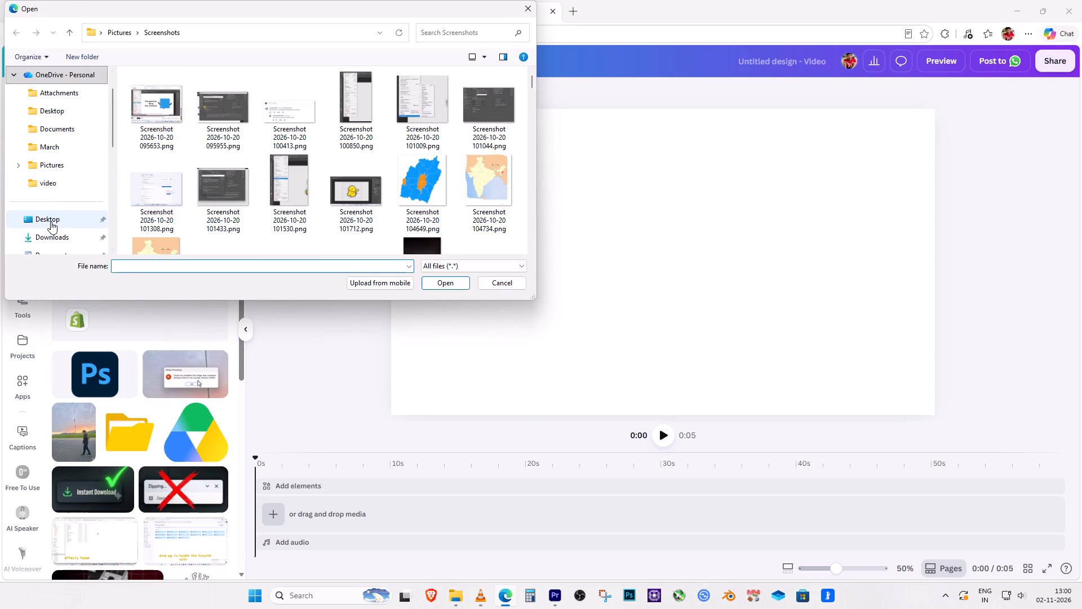
left_click(51, 239)
double_click(158, 123)
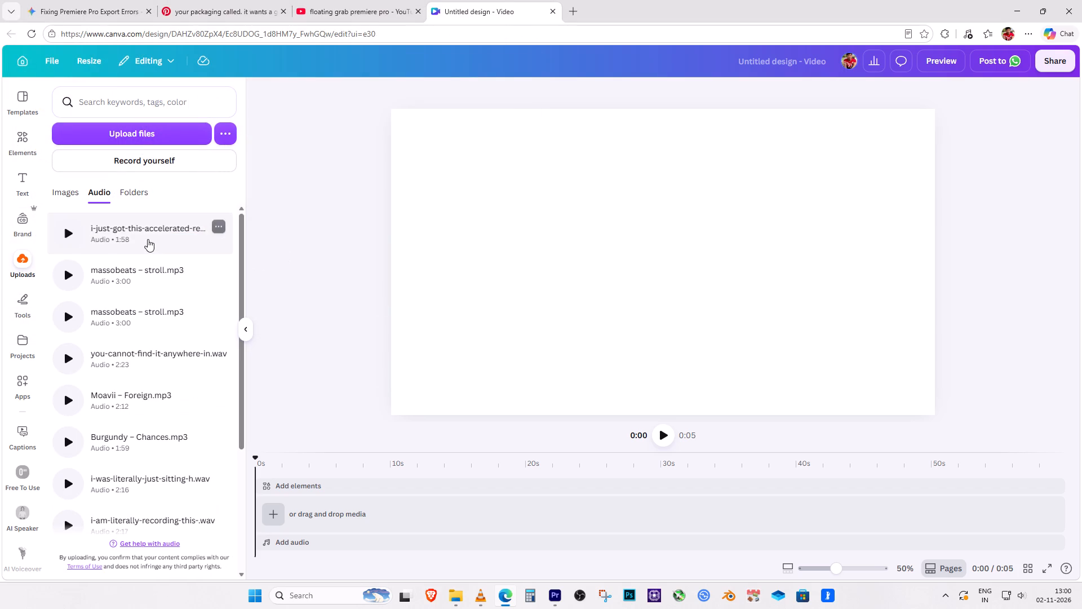
Place the uploaded i-just-got-this-accelerated-re.wav voice-over on the audio track, starting at 0.0s.
left_click_drag(148, 239, 268, 533)
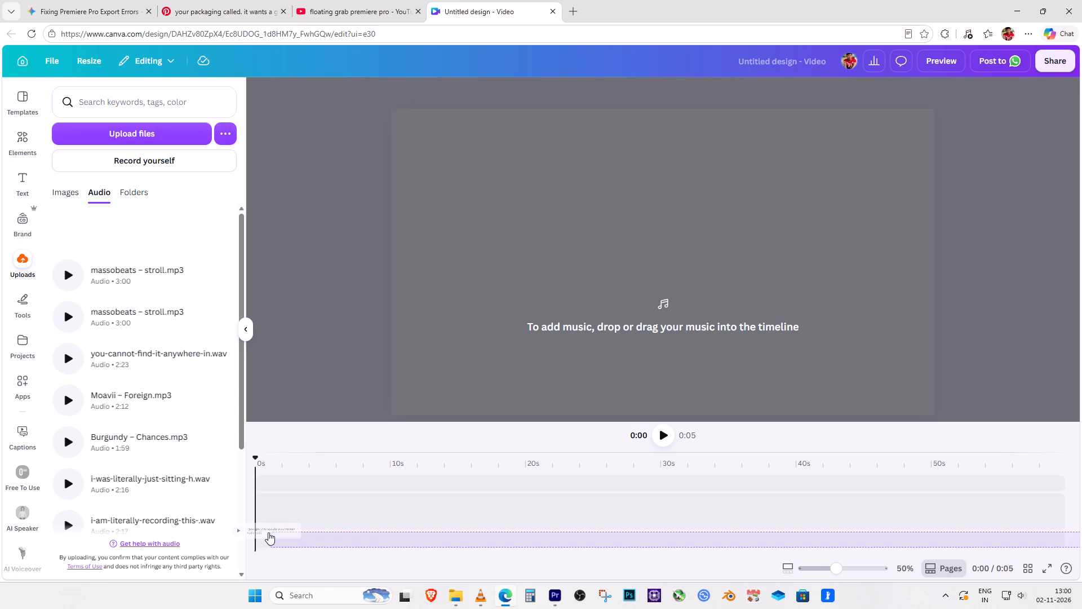
left_click_drag(382, 542, 351, 541)
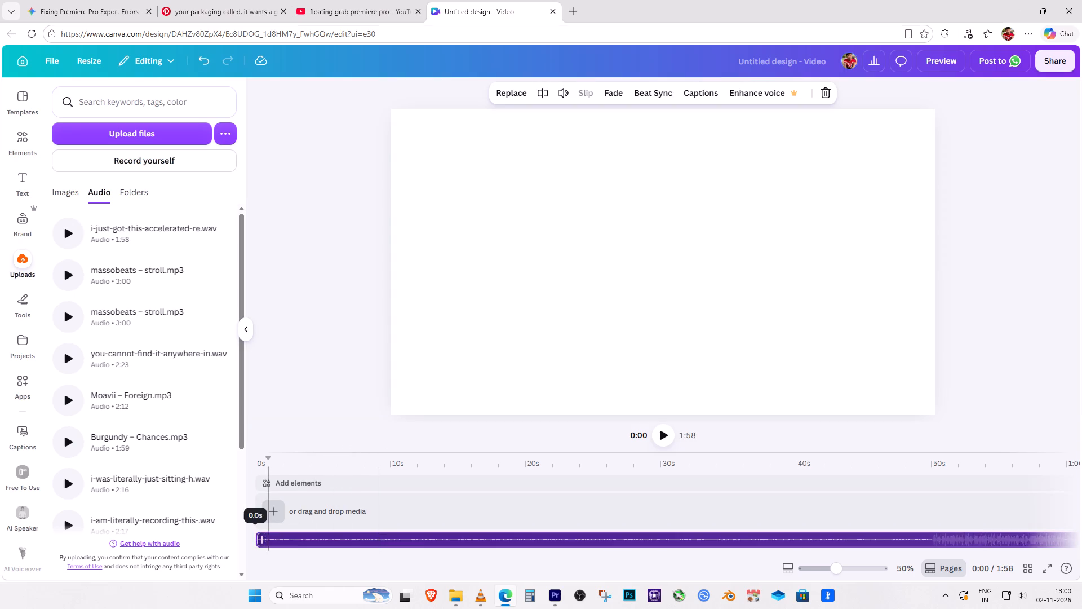
left_click_drag(351, 541, 351, 540)
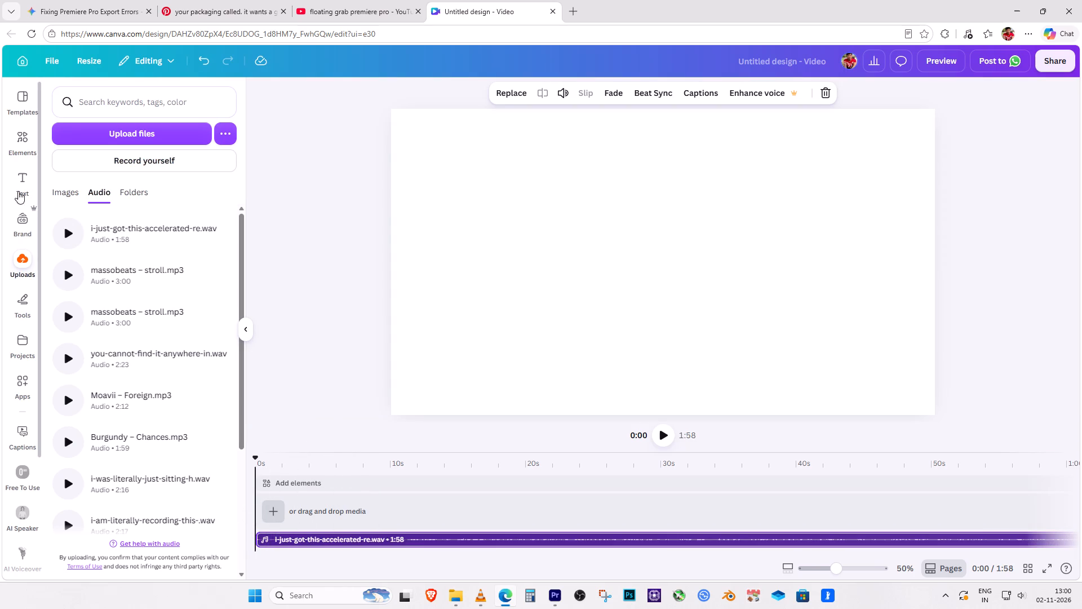
Generate captions for the voice-over using the Studio Style caption style, applied to all suitable media.
left_click(16, 430)
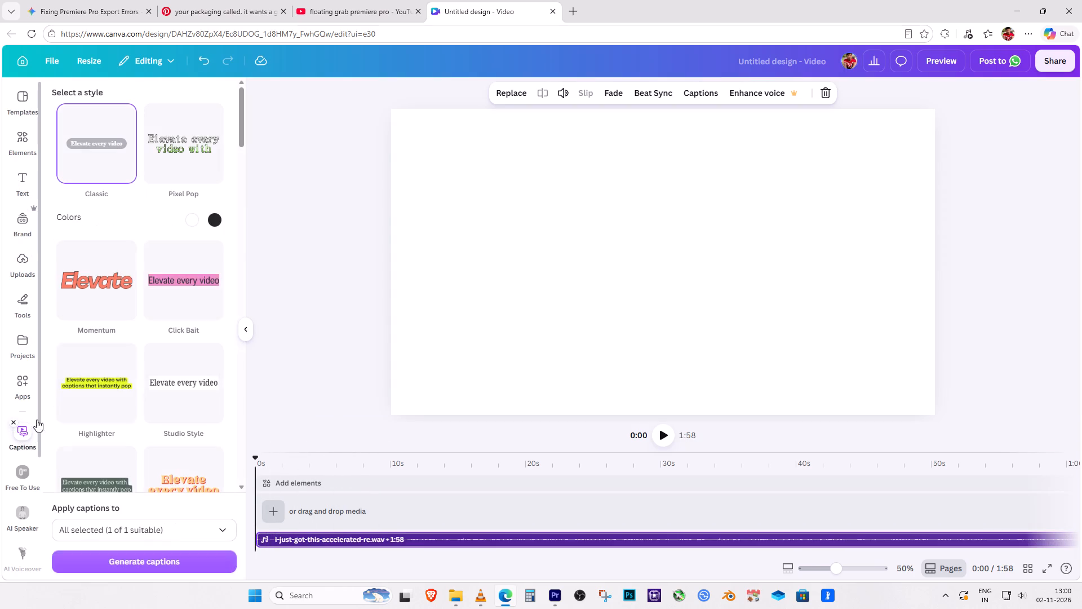
scroll(145, 404, "down", 2)
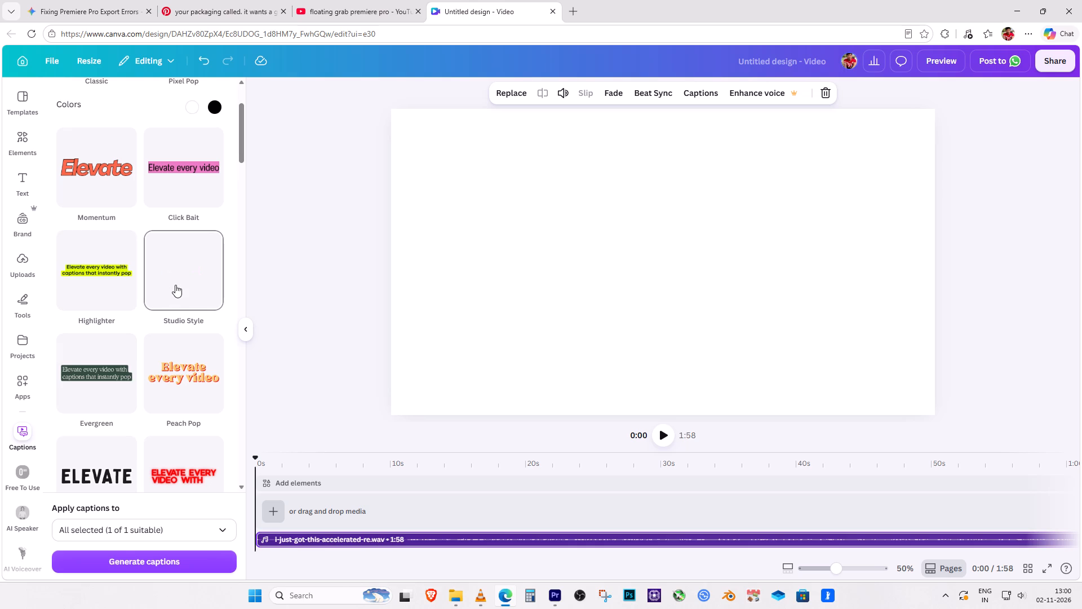
left_click_drag(175, 285, 325, 557)
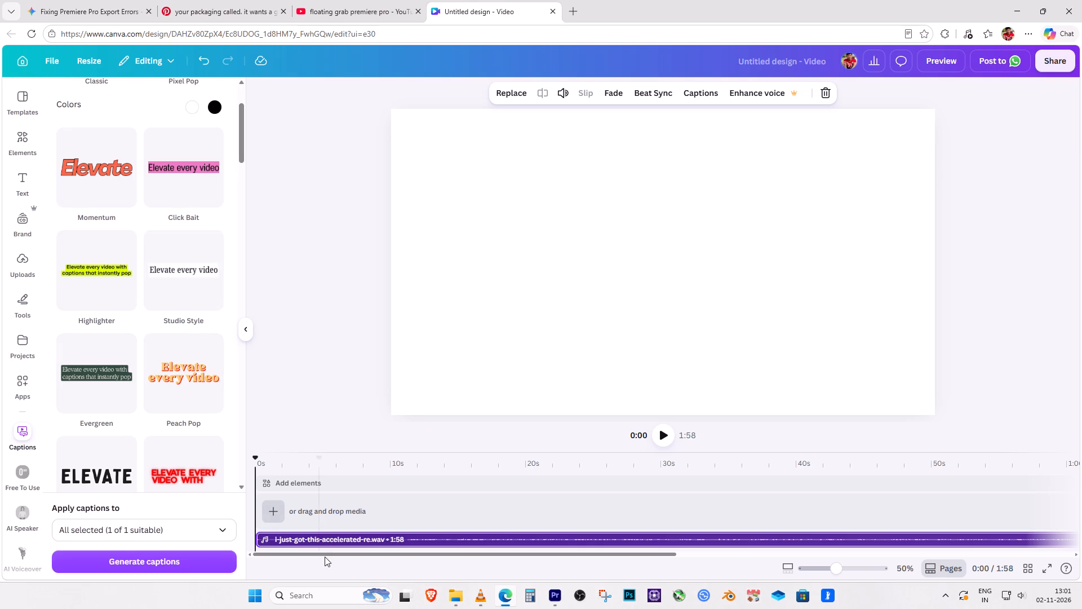
left_click_drag(325, 557, 285, 472)
left_click(193, 284)
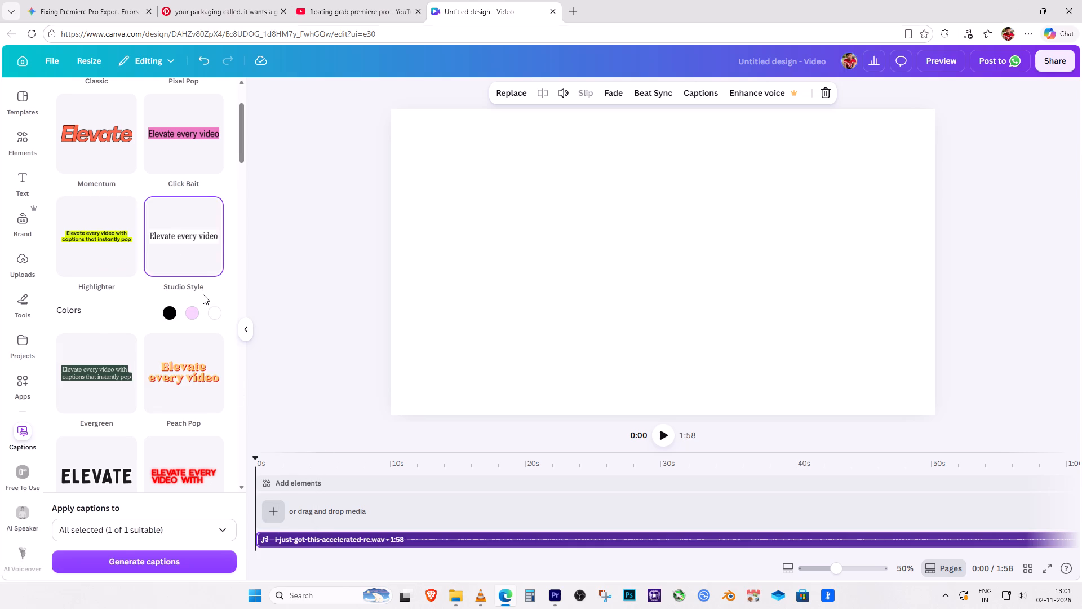
left_click(165, 563)
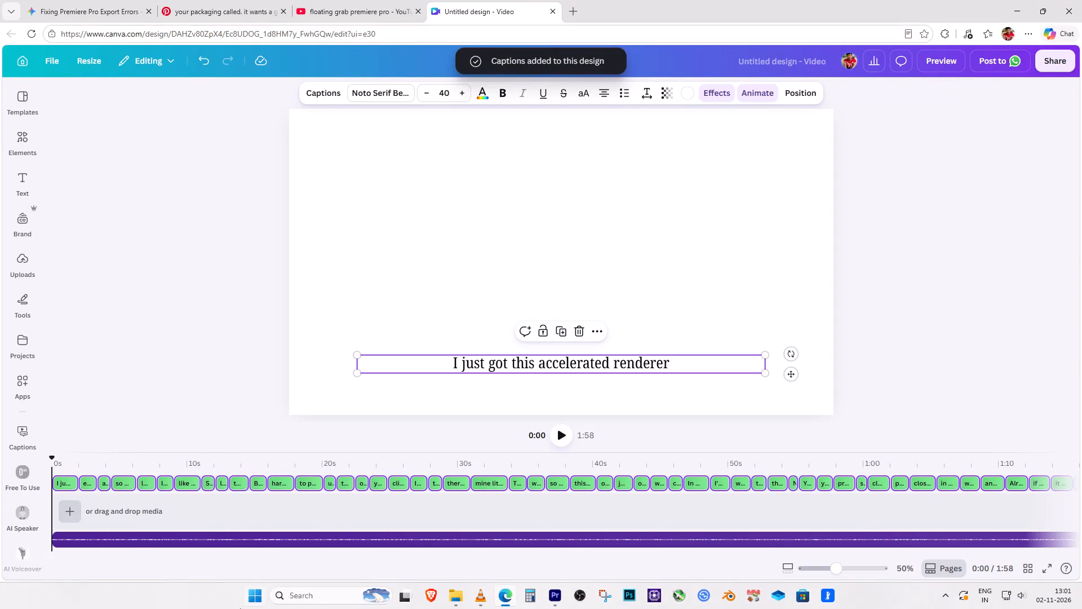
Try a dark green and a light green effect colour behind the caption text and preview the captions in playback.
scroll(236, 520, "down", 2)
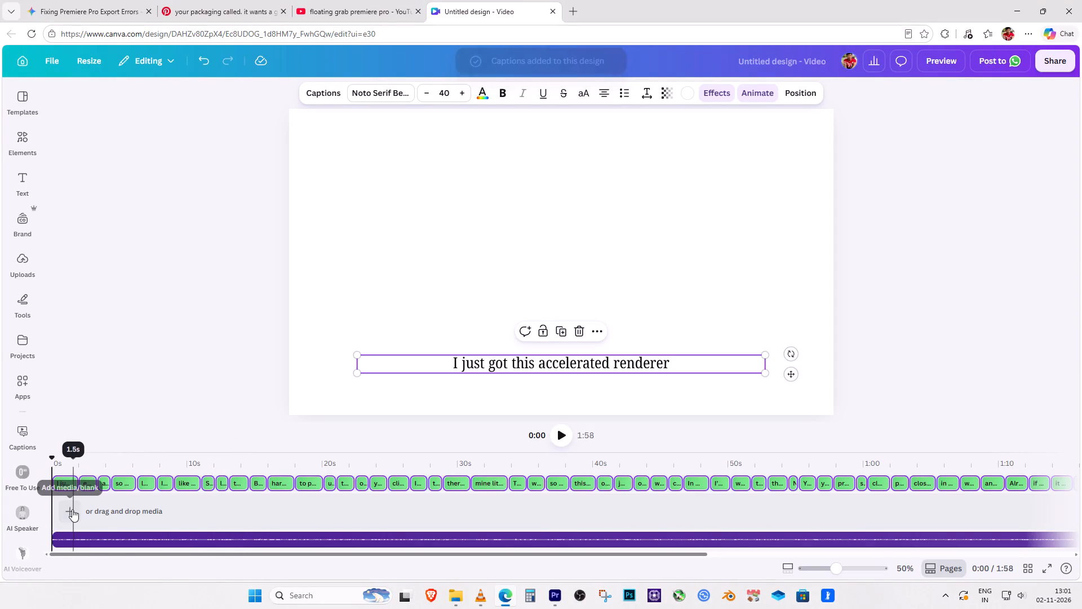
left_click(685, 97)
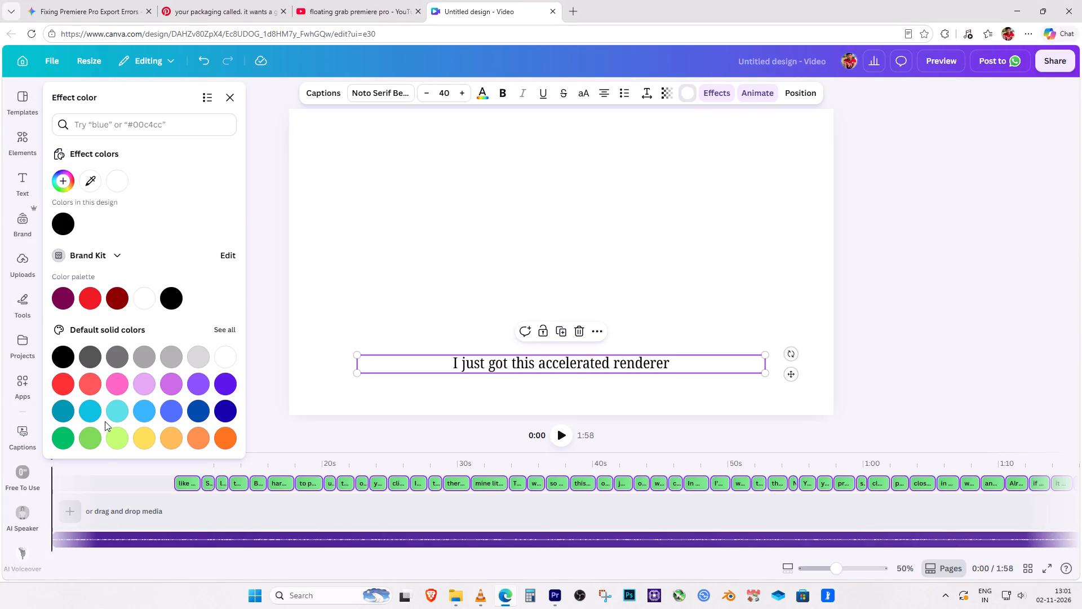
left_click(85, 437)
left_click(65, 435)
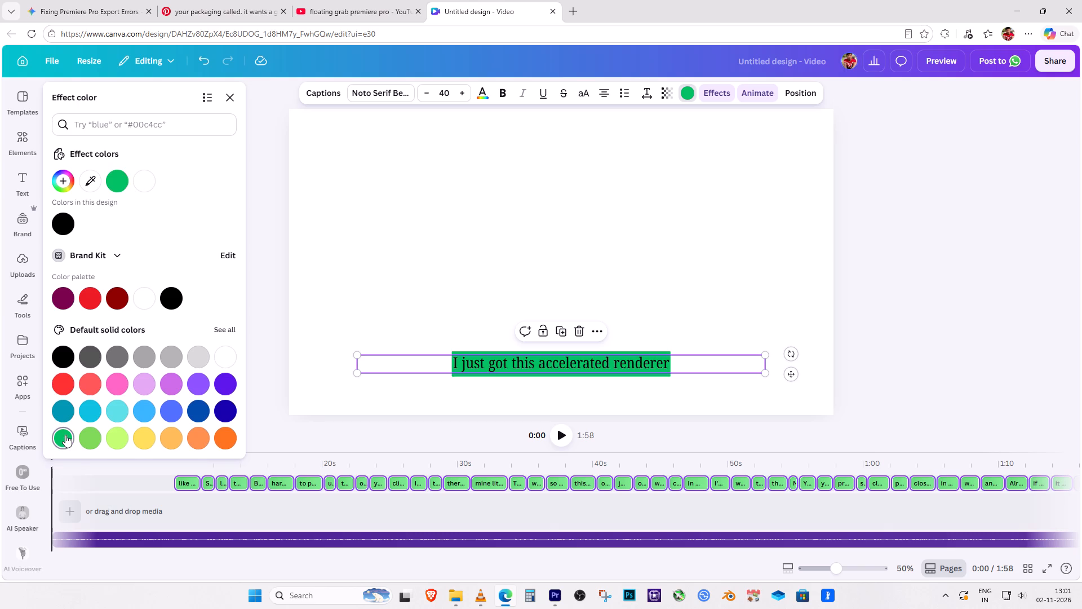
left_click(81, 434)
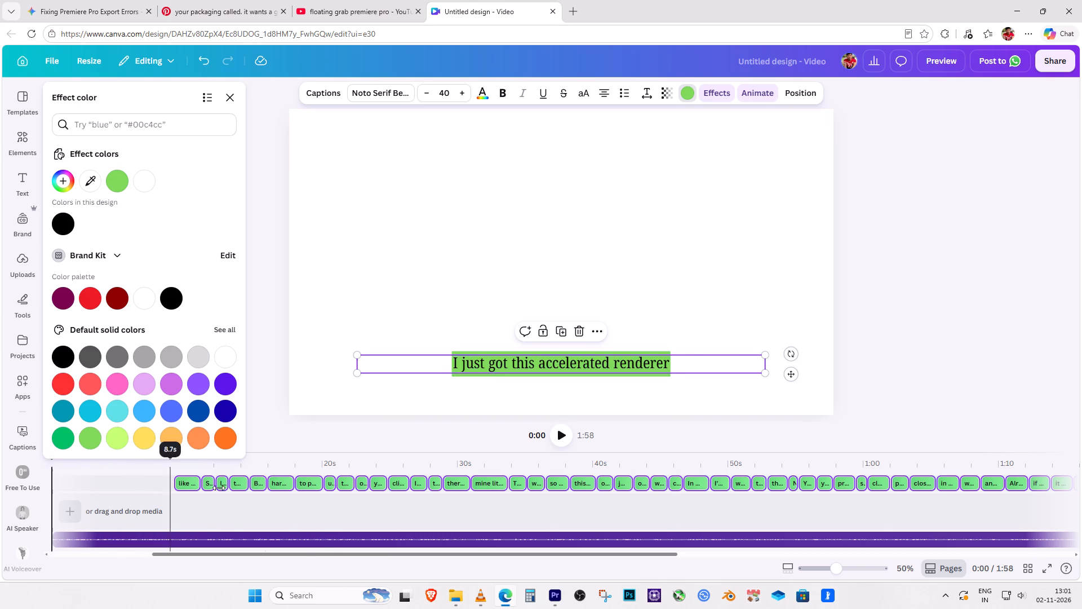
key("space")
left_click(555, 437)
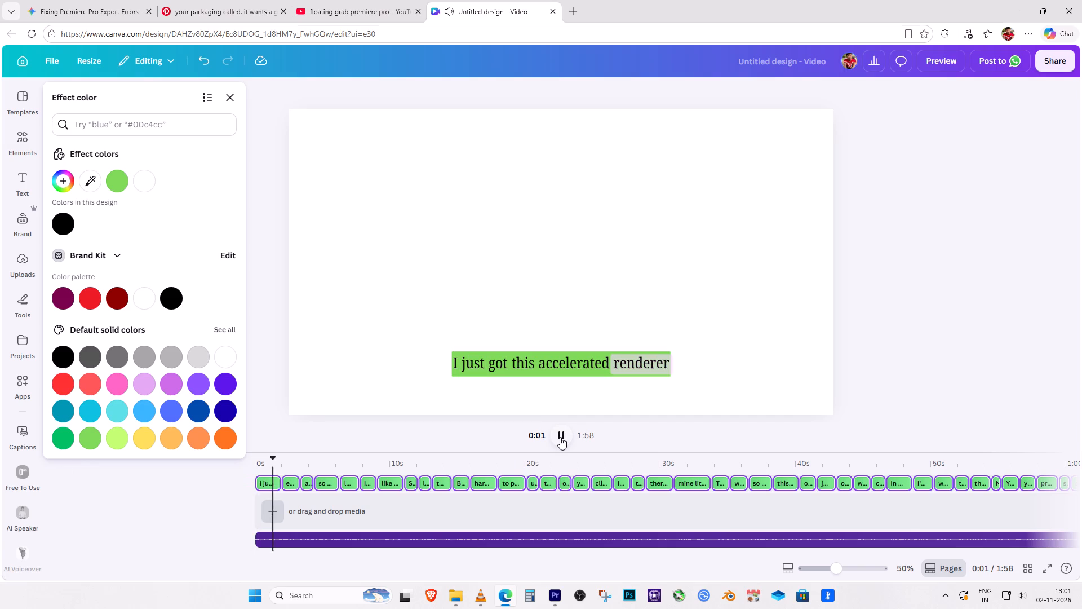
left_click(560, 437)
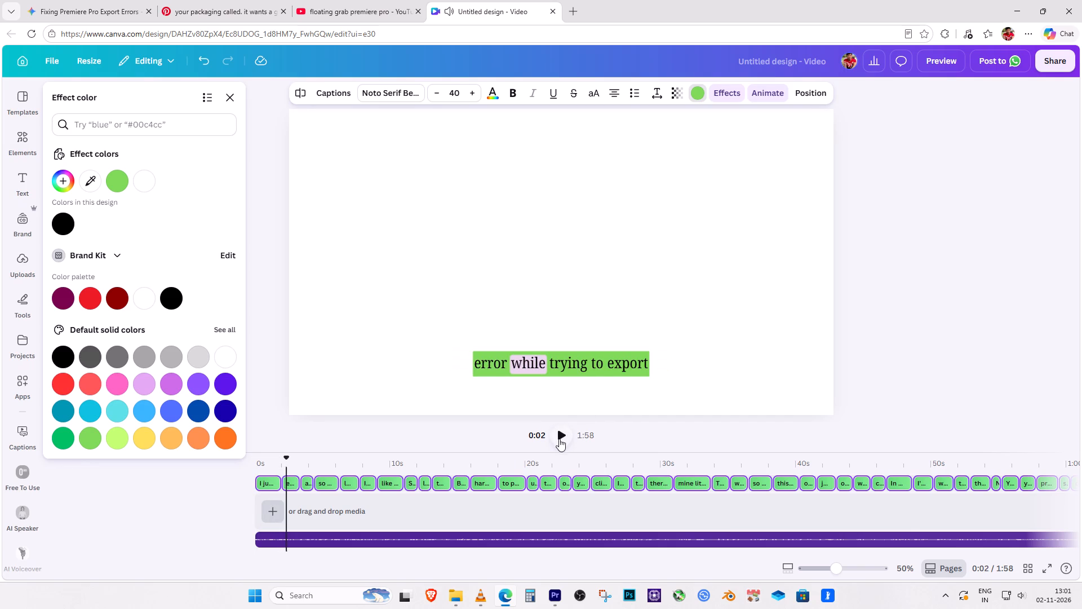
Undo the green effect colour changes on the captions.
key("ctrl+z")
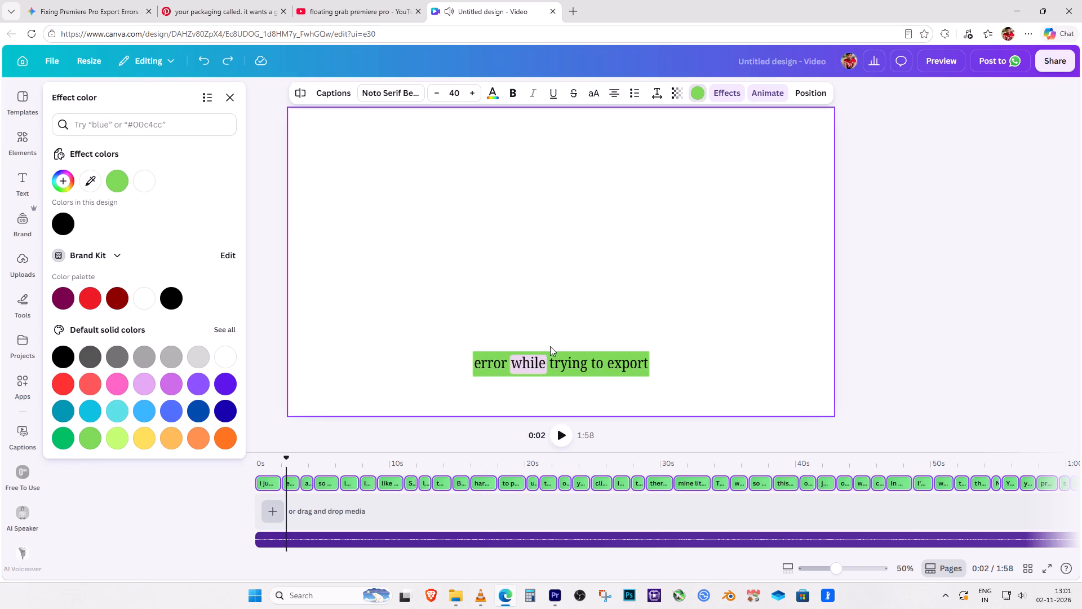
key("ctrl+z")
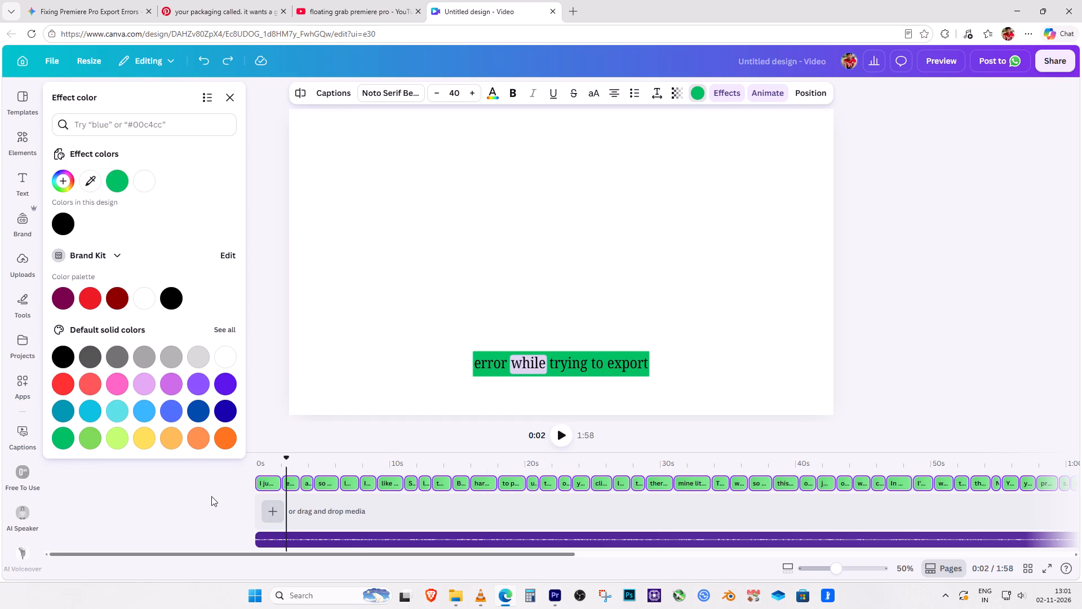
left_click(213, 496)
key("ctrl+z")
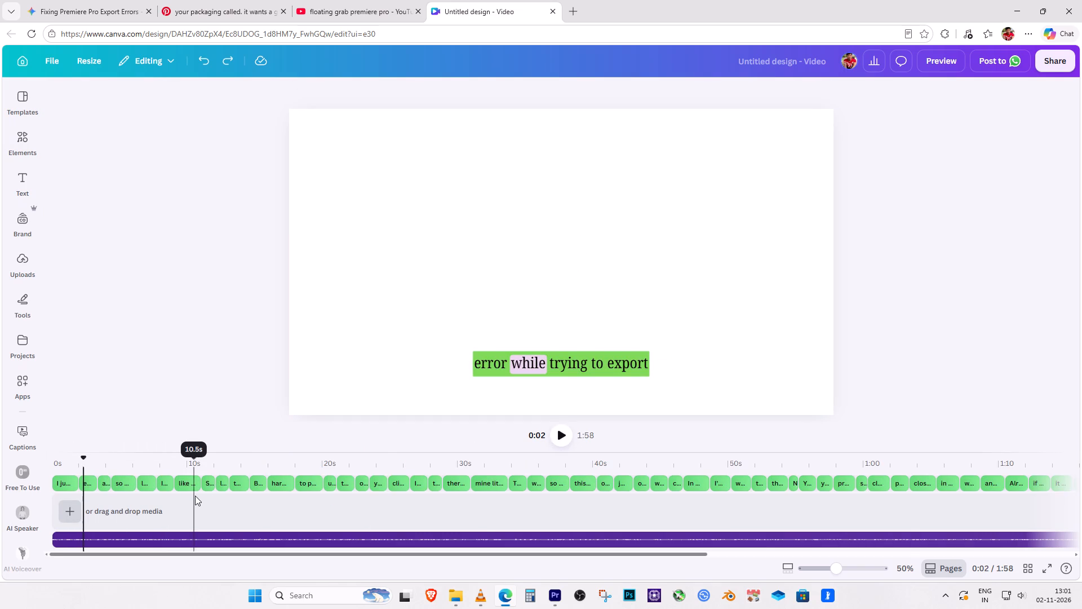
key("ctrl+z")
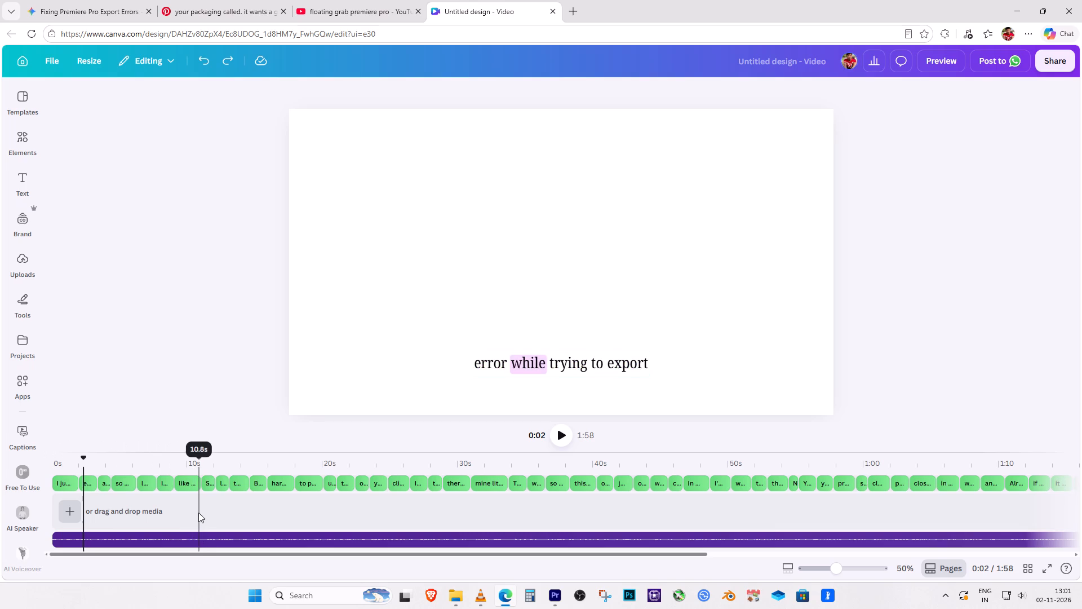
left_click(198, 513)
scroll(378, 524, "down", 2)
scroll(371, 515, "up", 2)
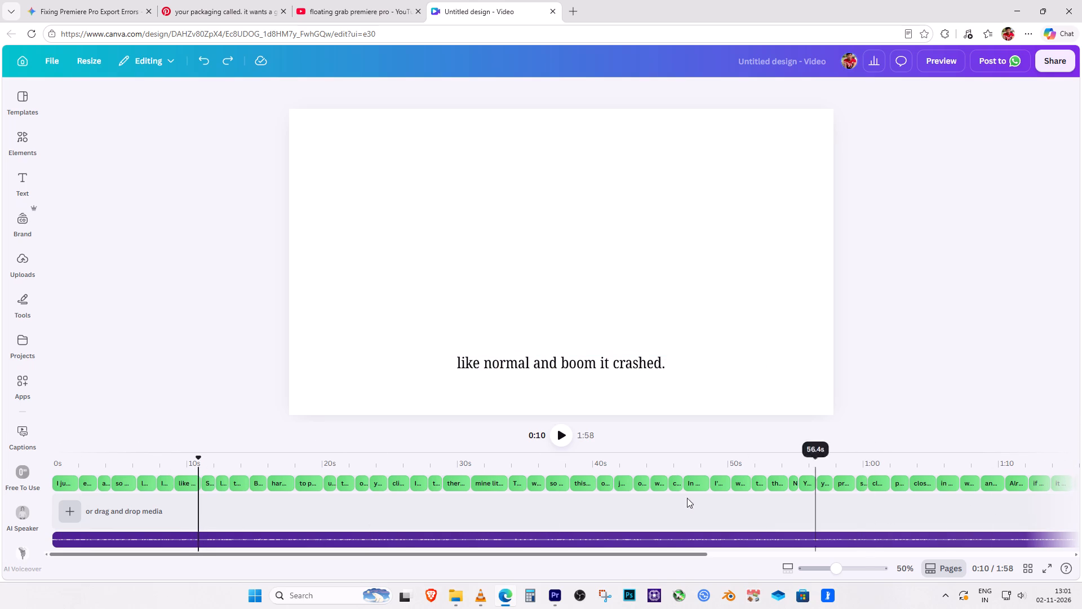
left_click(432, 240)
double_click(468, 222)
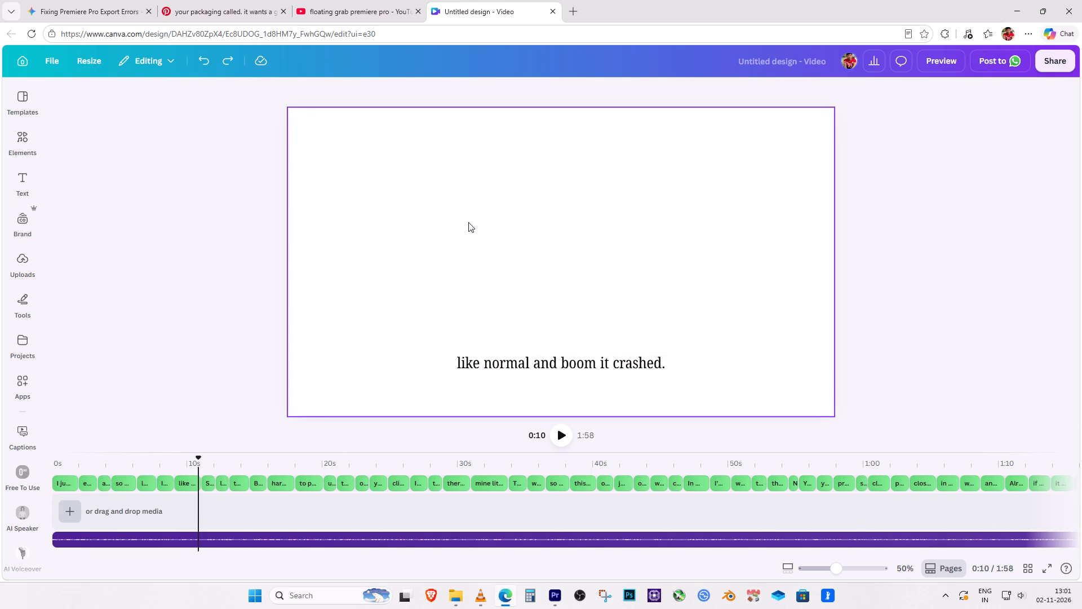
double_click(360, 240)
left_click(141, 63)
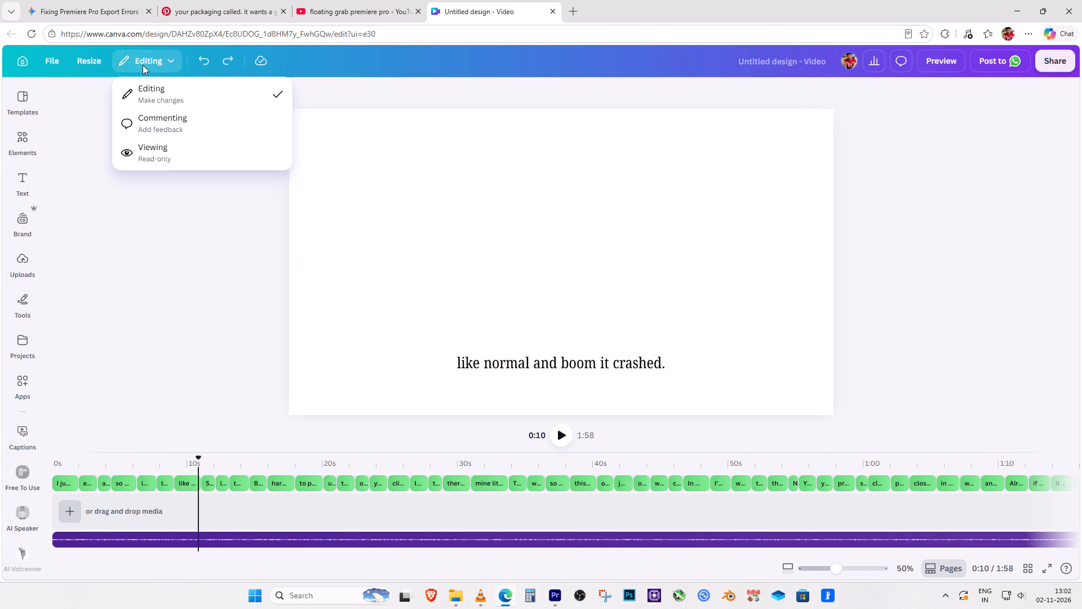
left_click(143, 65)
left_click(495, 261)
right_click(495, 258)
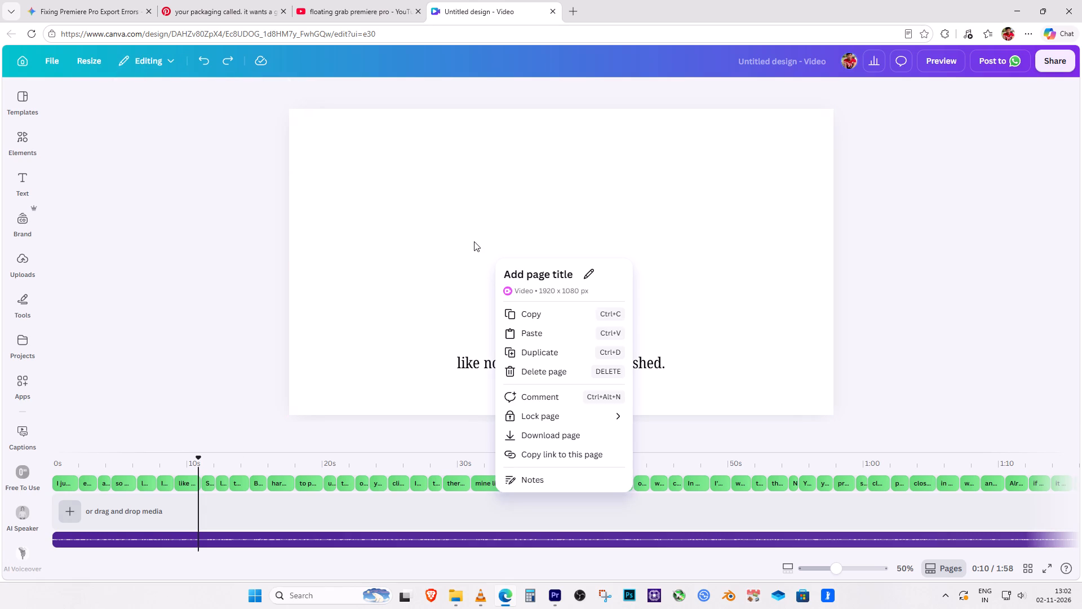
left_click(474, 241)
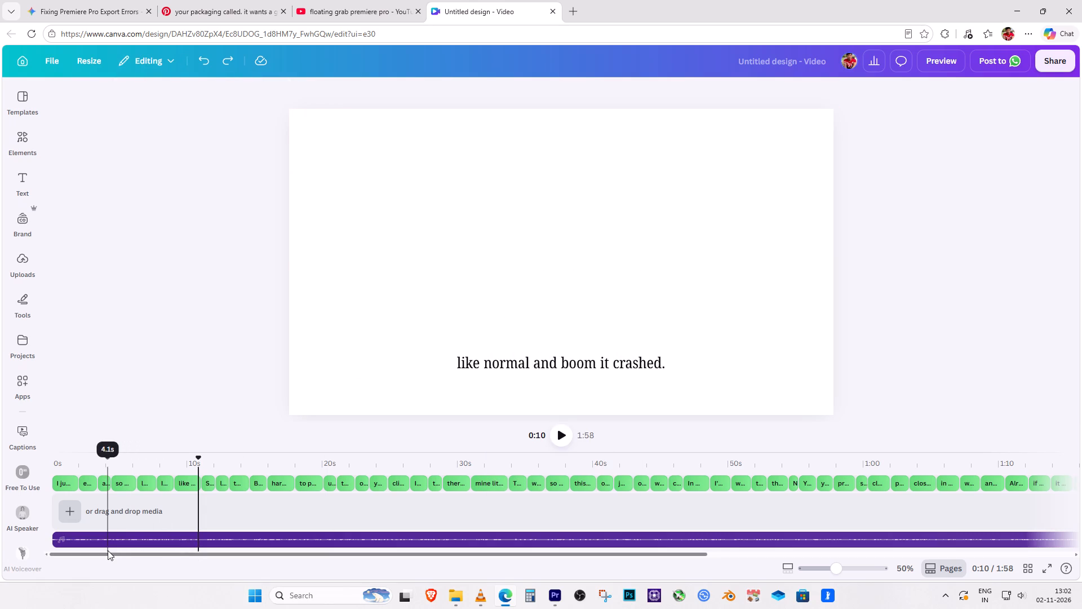
Add a blank media clip to the empty video track.
left_click(123, 557)
left_click(107, 501)
left_click(66, 505)
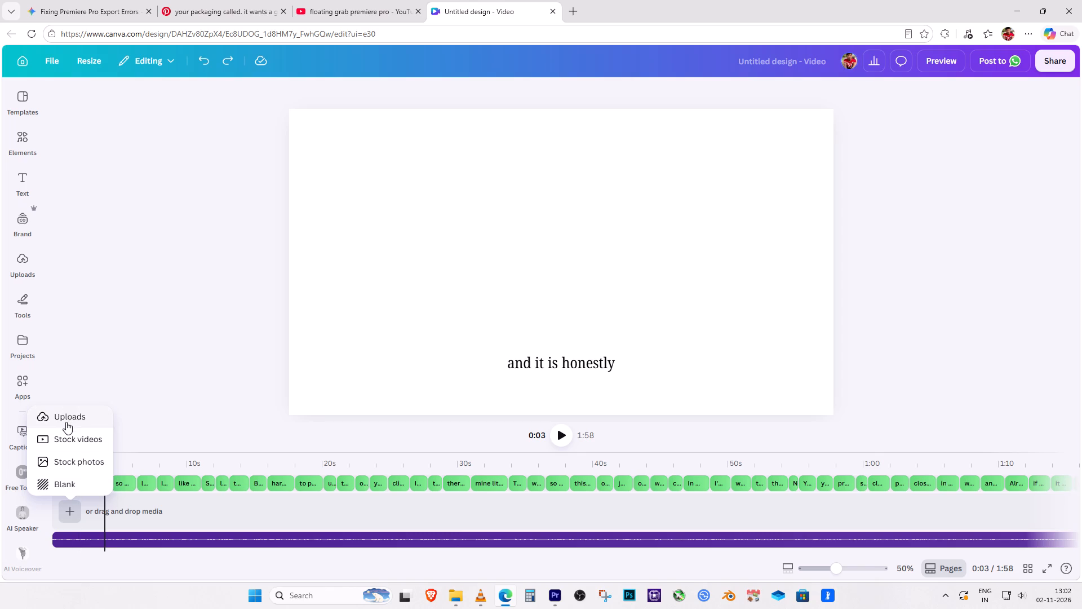
left_click(58, 487)
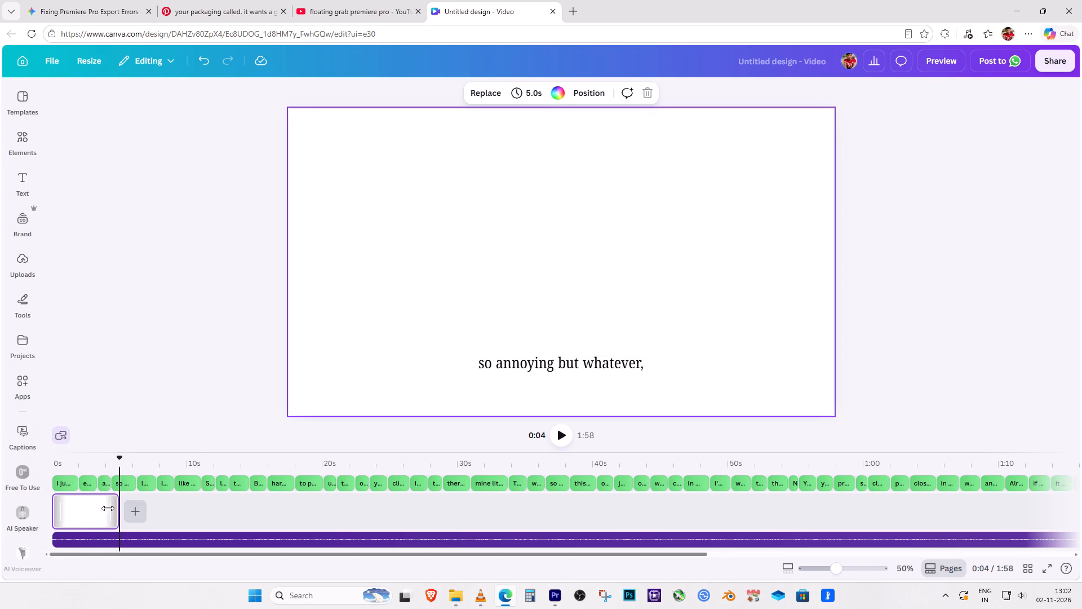
Set the blank clip's background to the solid light lime green, trying purple first.
left_click(89, 514)
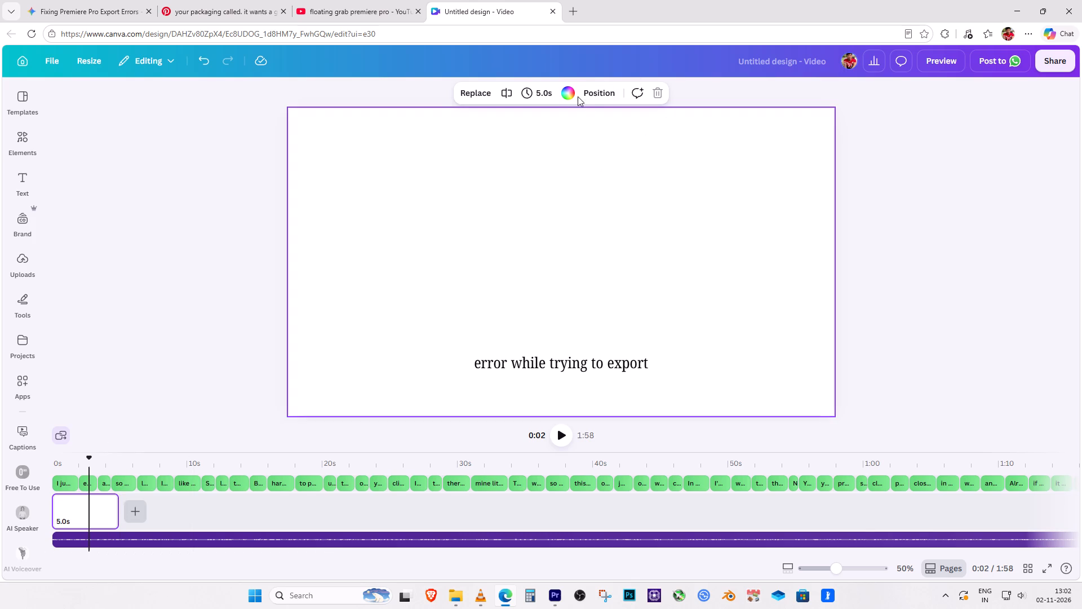
left_click(575, 90)
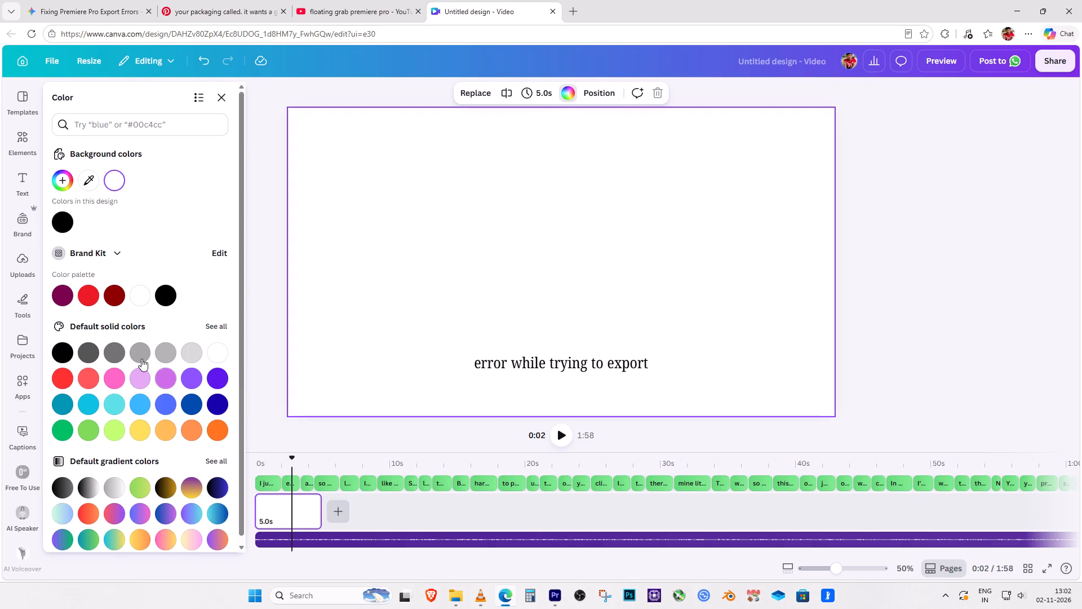
left_click(141, 356)
left_click(168, 374)
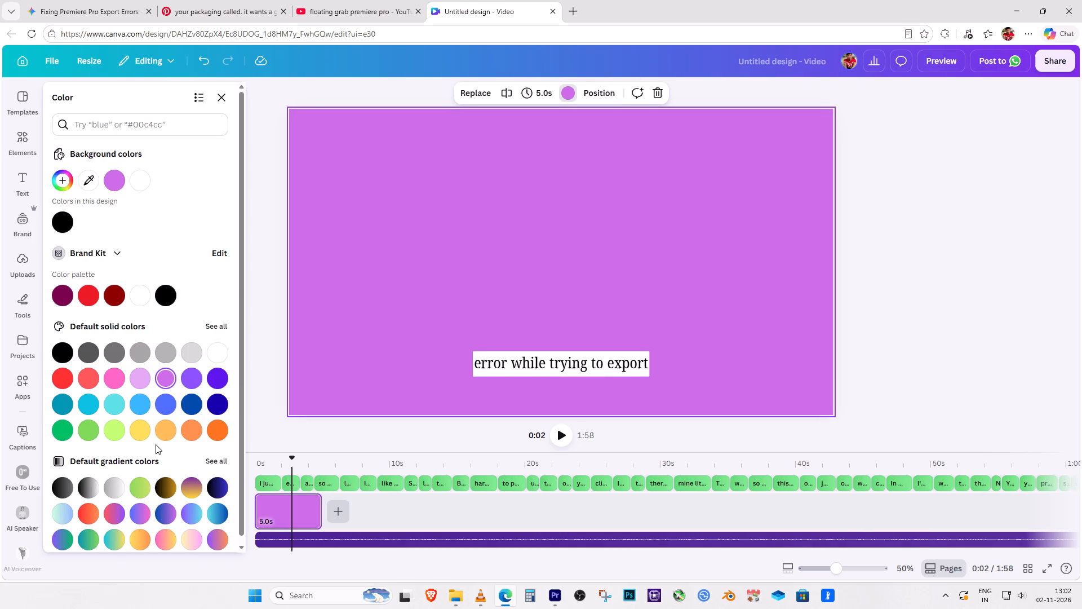
left_click(112, 430)
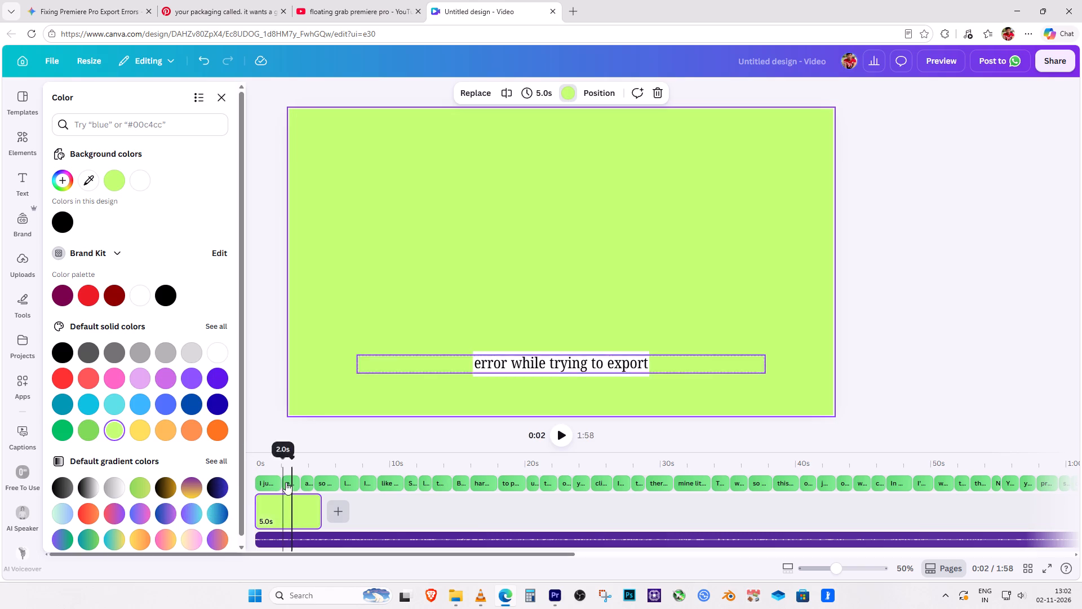
Extend the lime green clip to 1:57 so it runs to the end of the captions.
left_click_drag(316, 507, 487, 497)
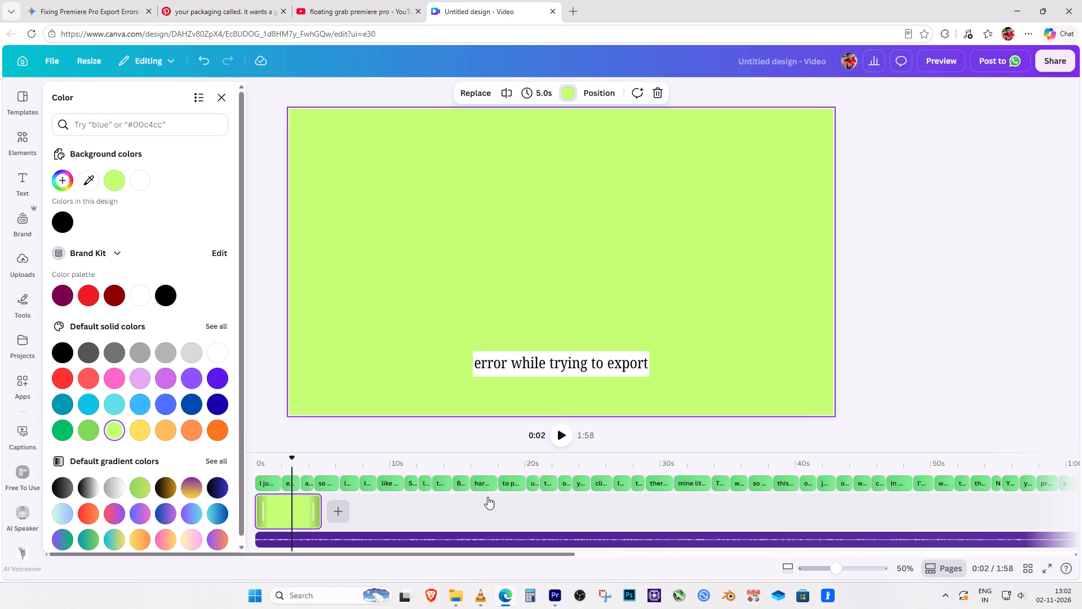
left_click_drag(487, 497, 374, 499)
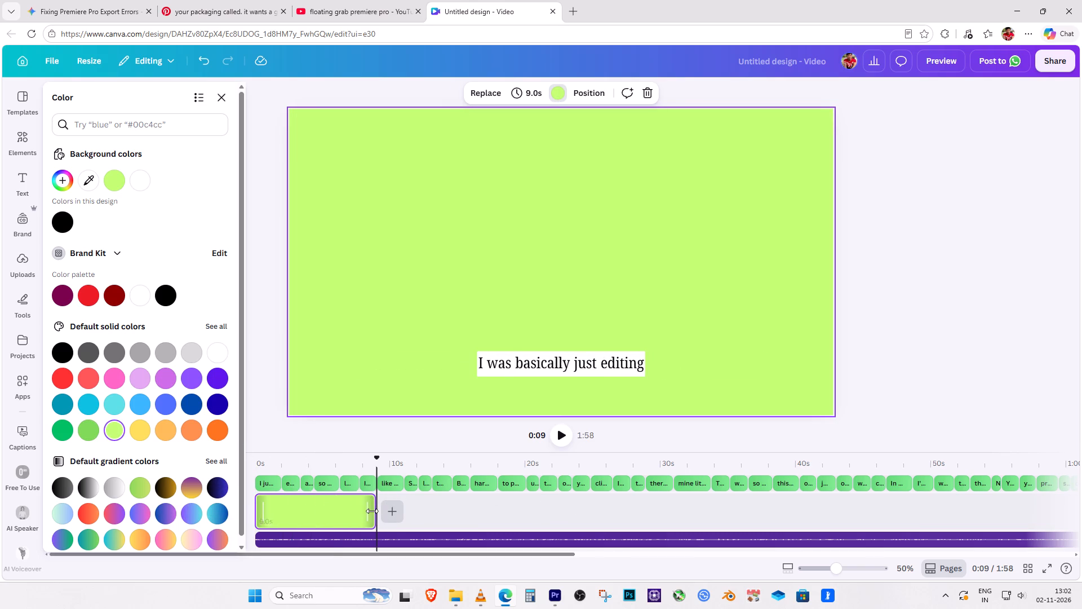
left_click_drag(371, 510, 1000, 484)
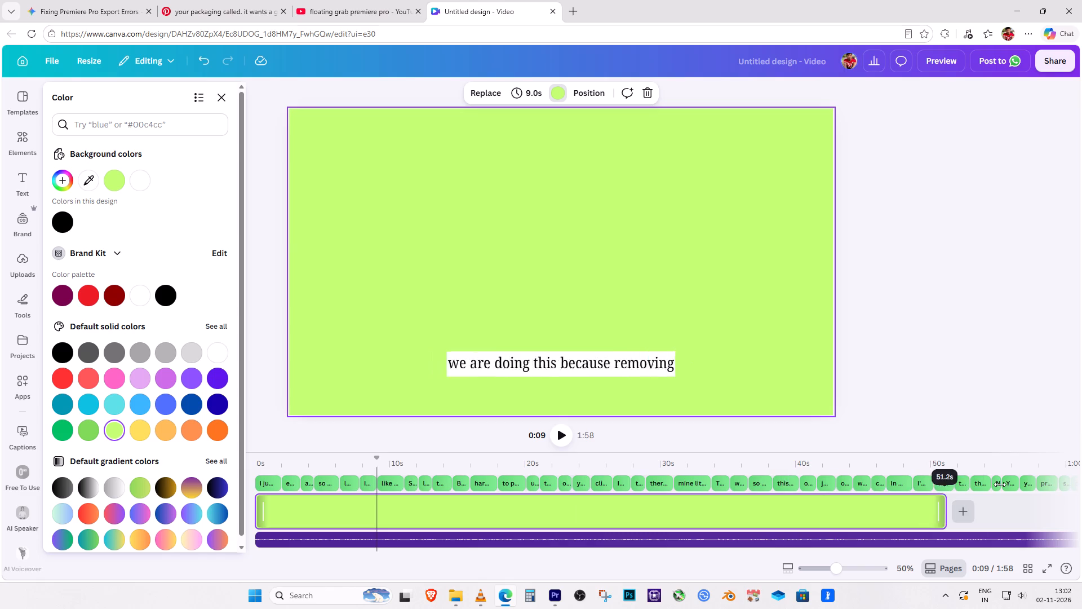
left_click_drag(1000, 484, 1081, 492)
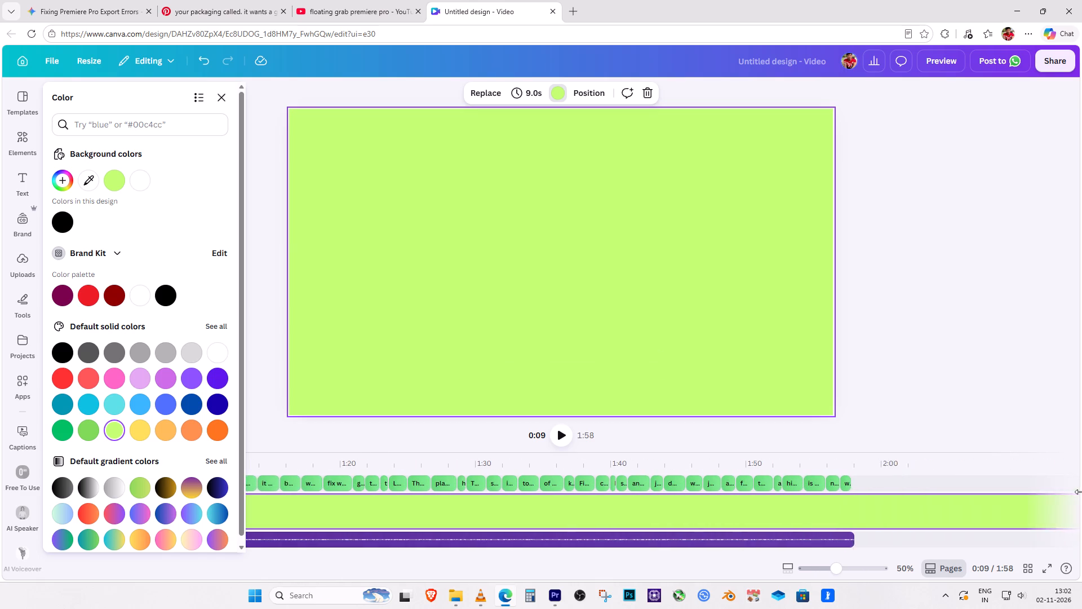
left_click_drag(1081, 492, 750, 514)
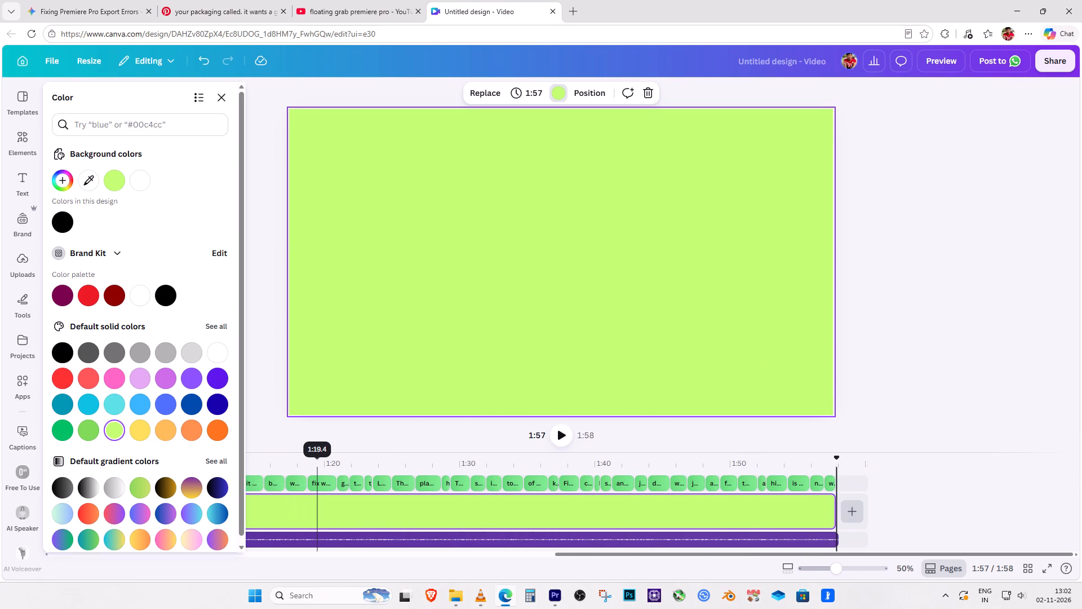
Return the playhead to the start of the timeline and play the captions over the green background.
left_click_drag(317, 468, 285, 470)
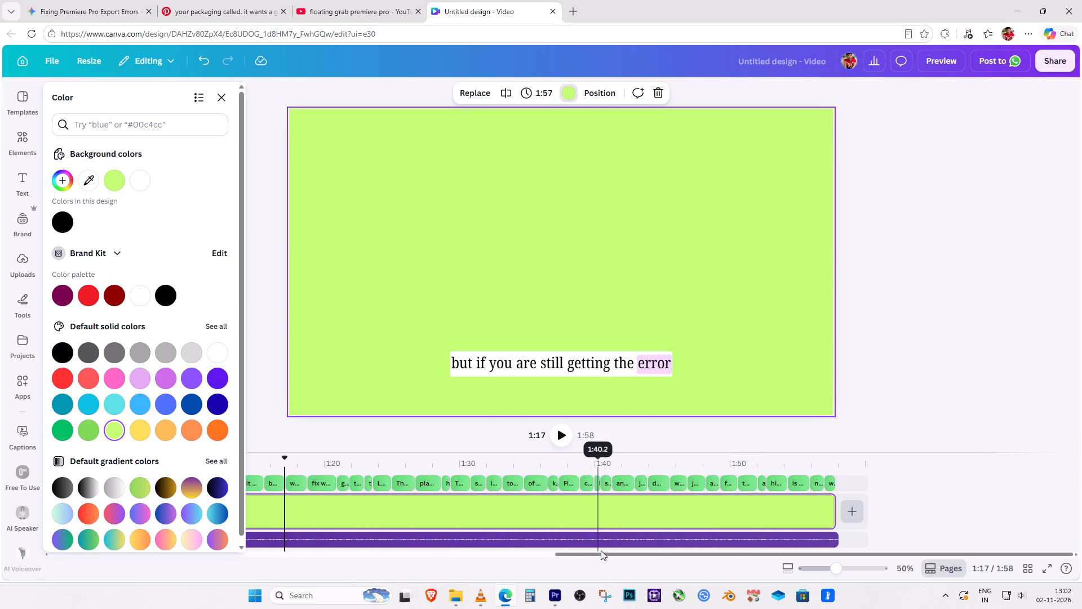
left_click_drag(603, 553, 24, 555)
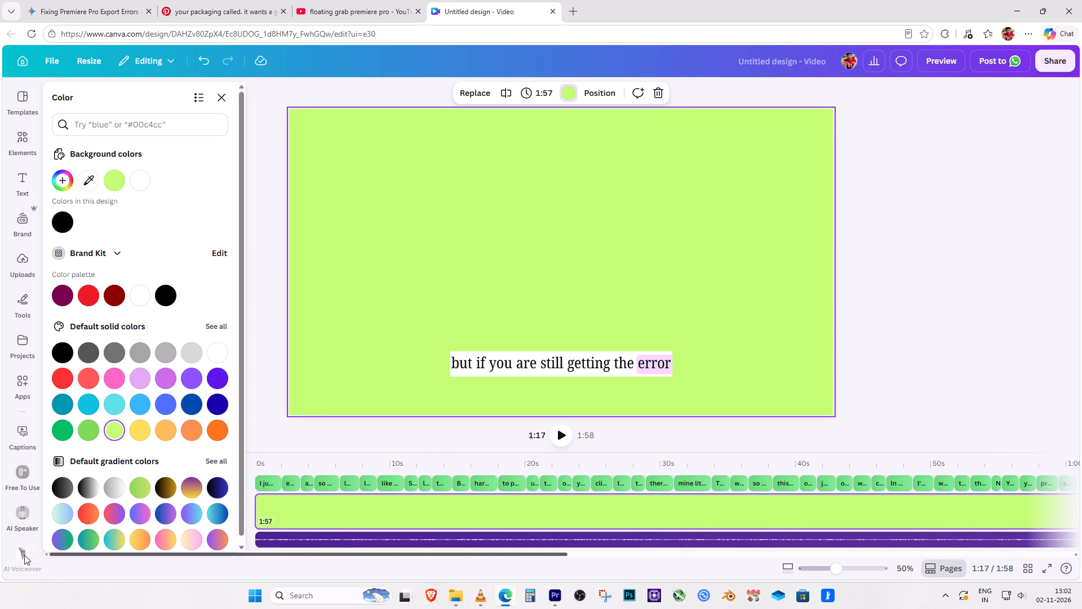
left_click_drag(24, 555, 20, 555)
left_click(258, 464)
left_click(567, 434)
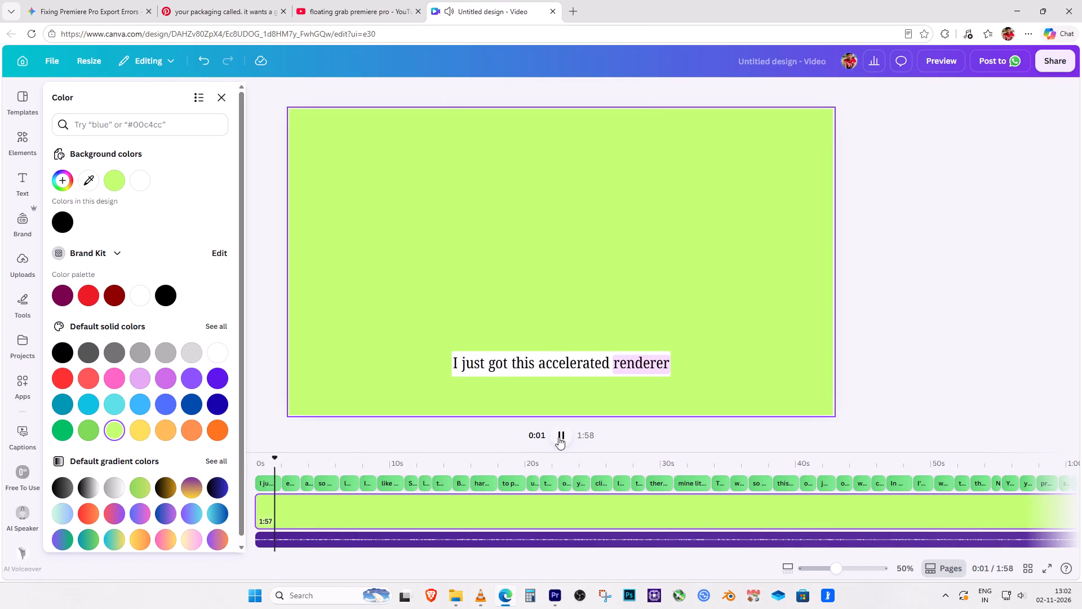
Stop the playback and download the captioned green-background design as a 1080p MP4 video.
left_click(558, 437)
left_click(1048, 64)
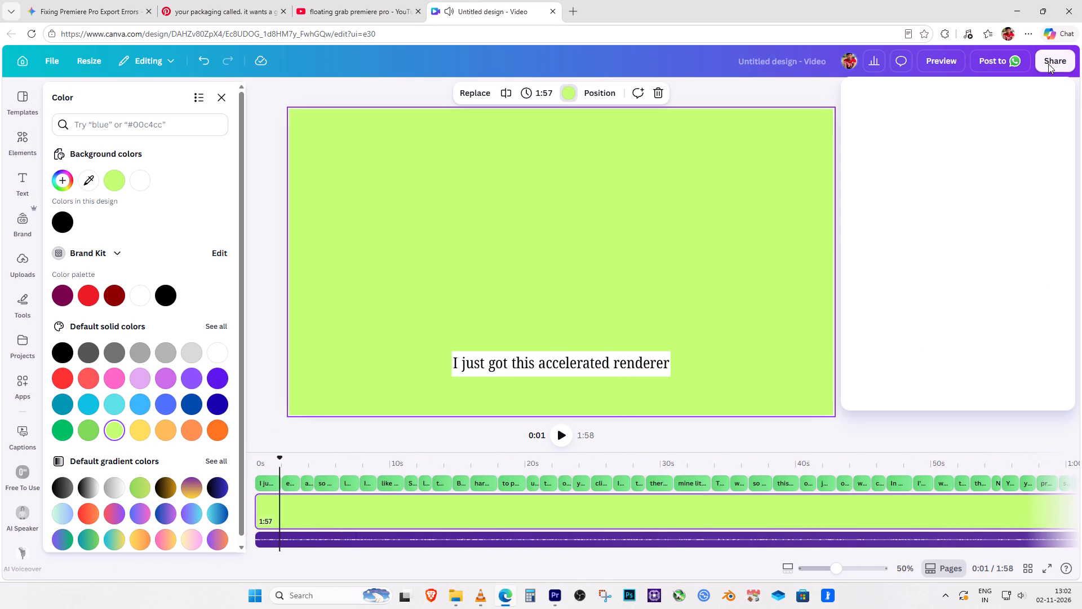
left_click(886, 337)
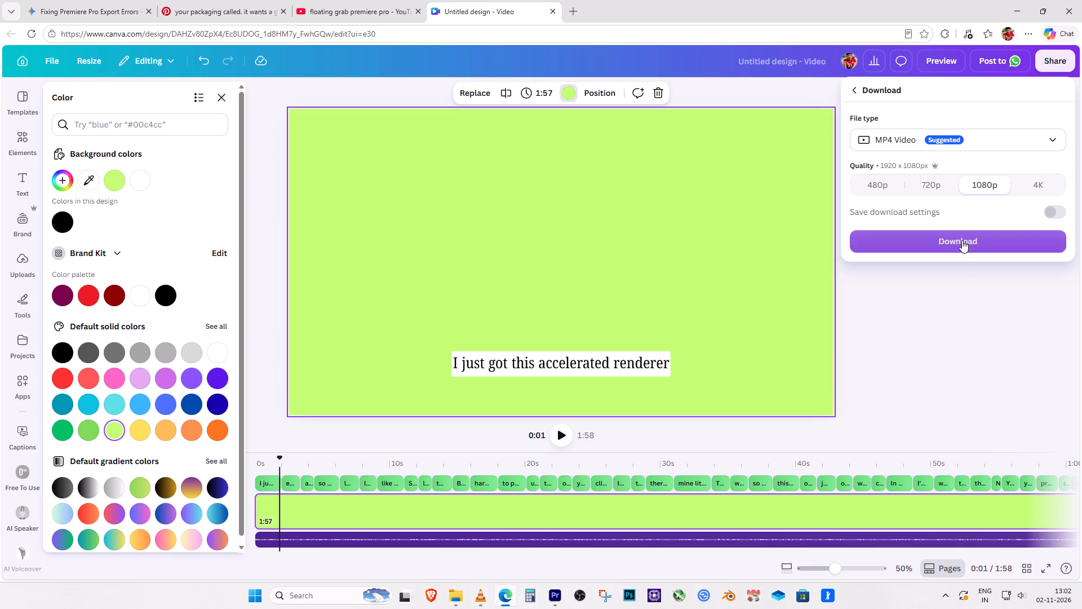
left_click(970, 241)
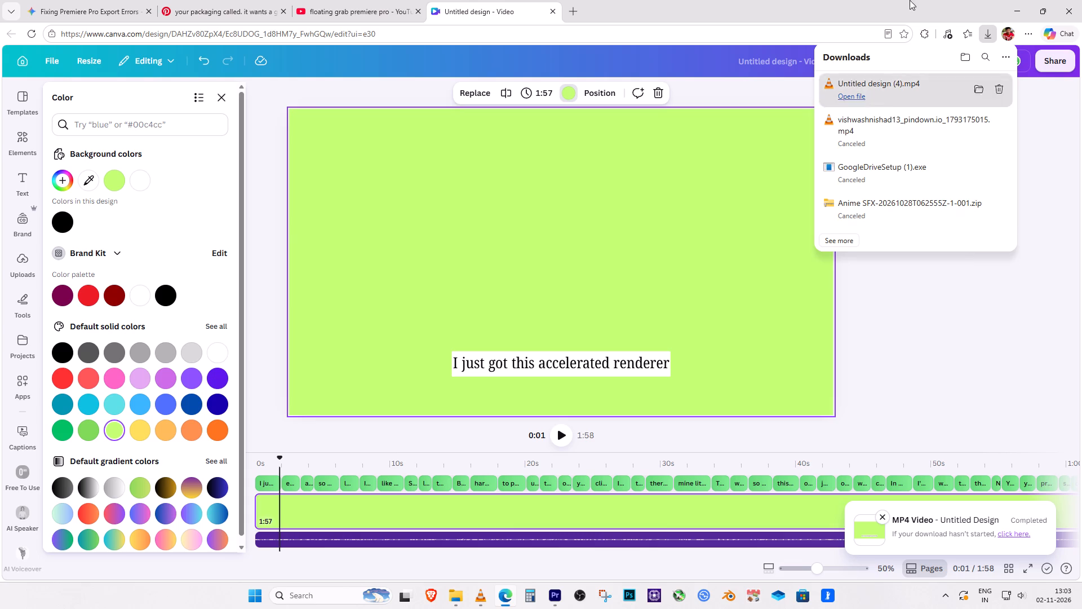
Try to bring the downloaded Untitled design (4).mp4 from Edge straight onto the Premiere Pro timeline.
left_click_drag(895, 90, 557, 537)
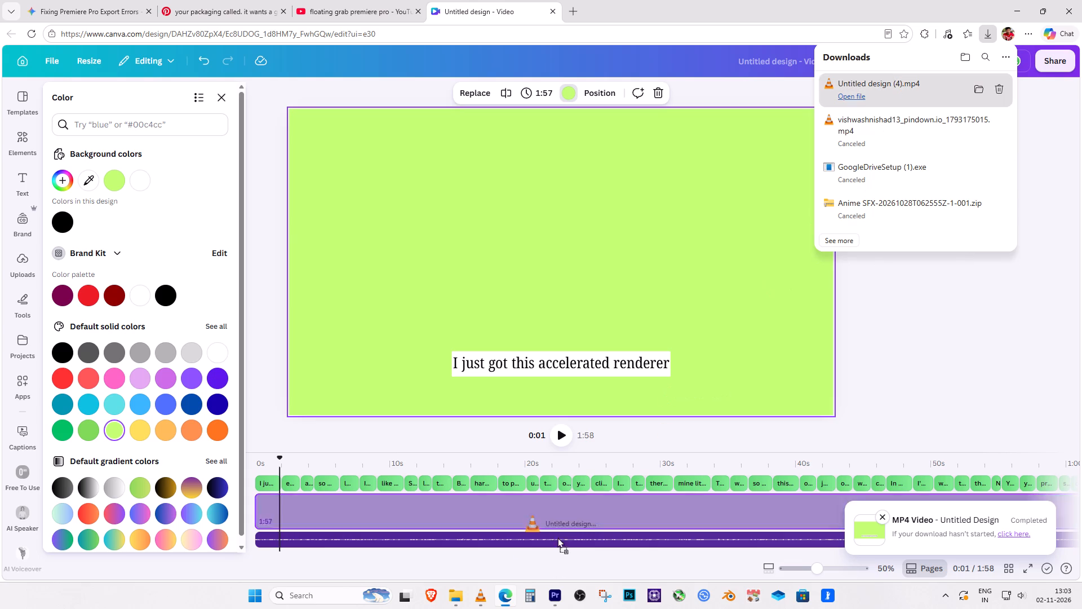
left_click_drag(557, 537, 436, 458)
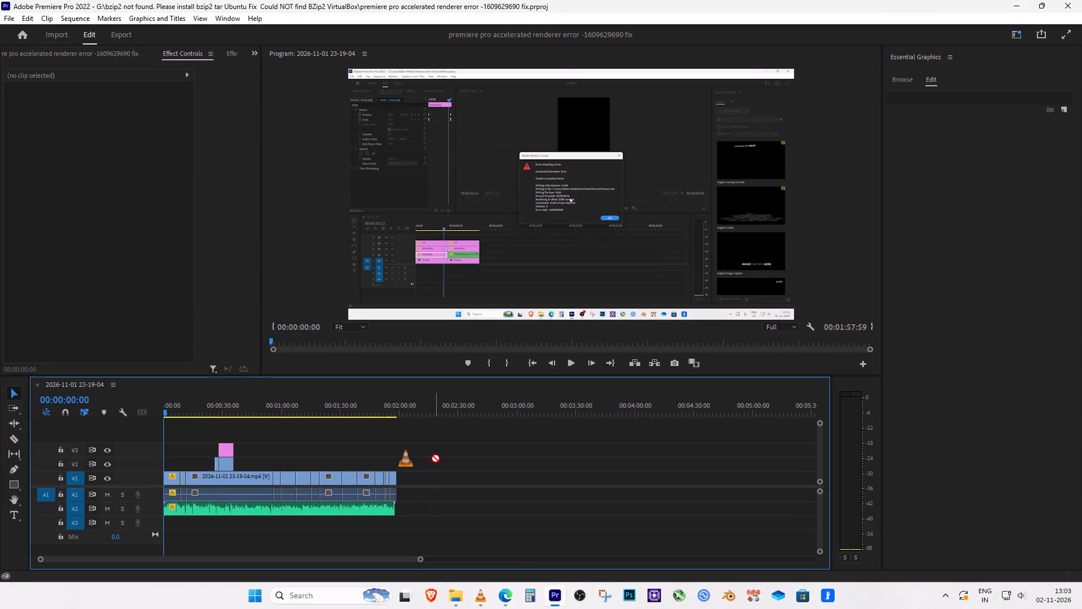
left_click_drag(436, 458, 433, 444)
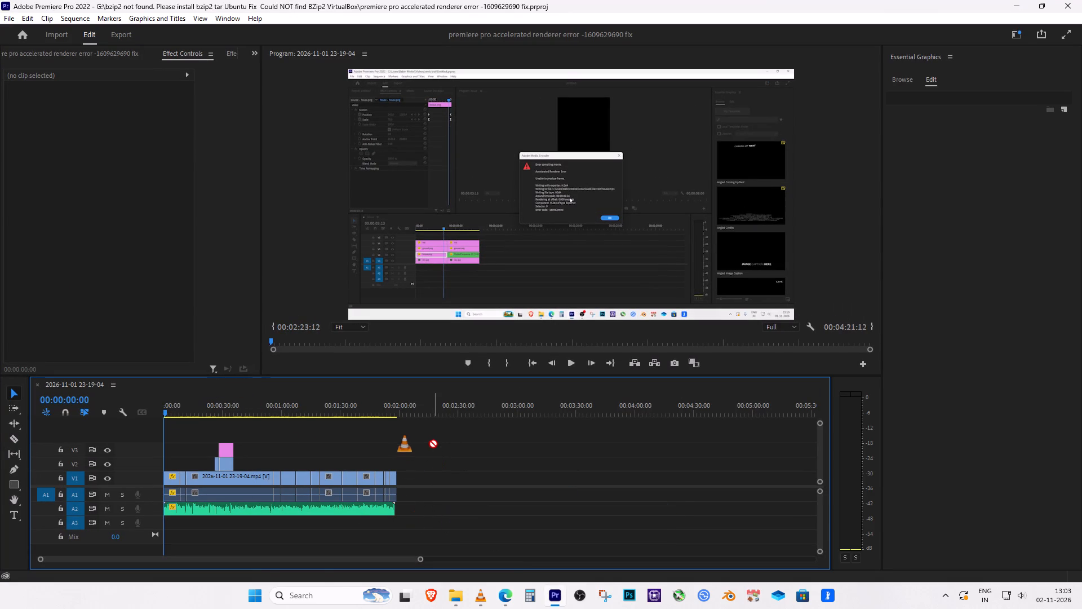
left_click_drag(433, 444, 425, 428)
Import Untitled design (4).mp4 into the Premiere Pro project and place it on a new V4 track at the start of the sequence.
left_click(88, 56)
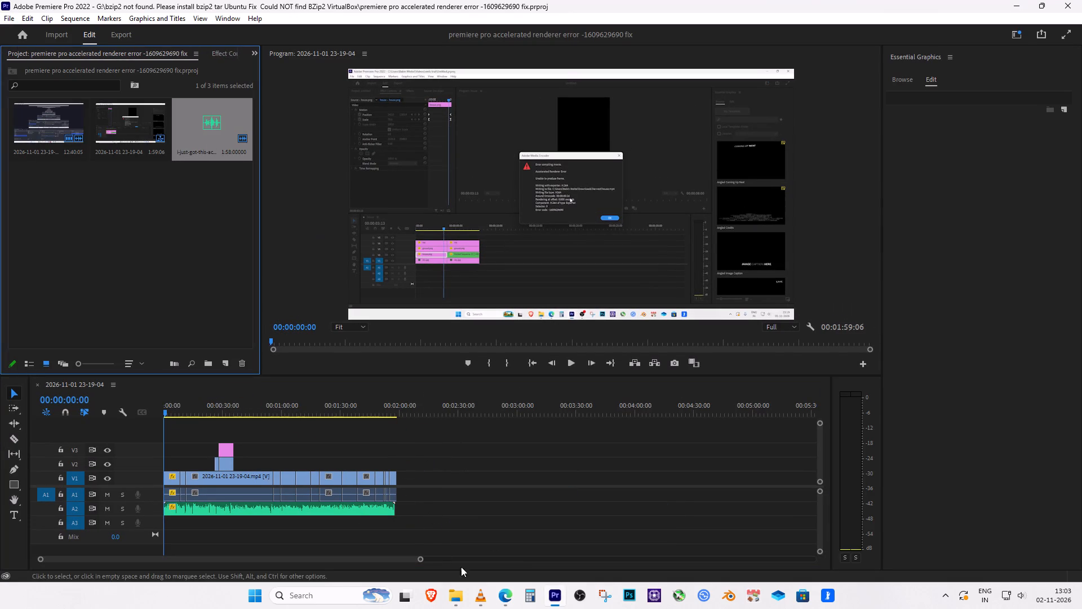
left_click(506, 598)
left_click_drag(868, 89, 881, 165)
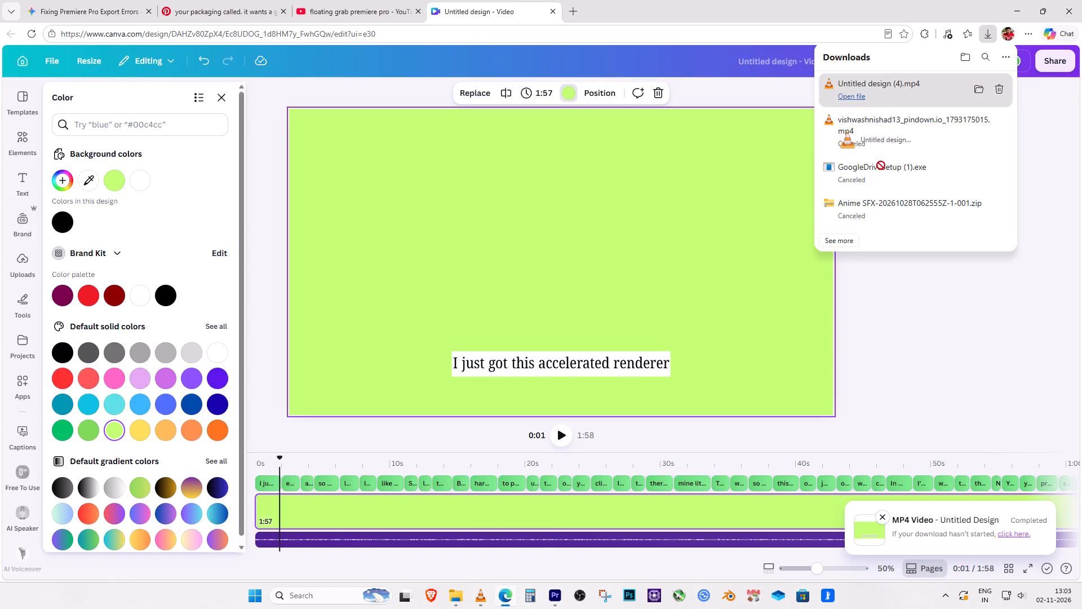
left_click_drag(881, 165, 142, 266)
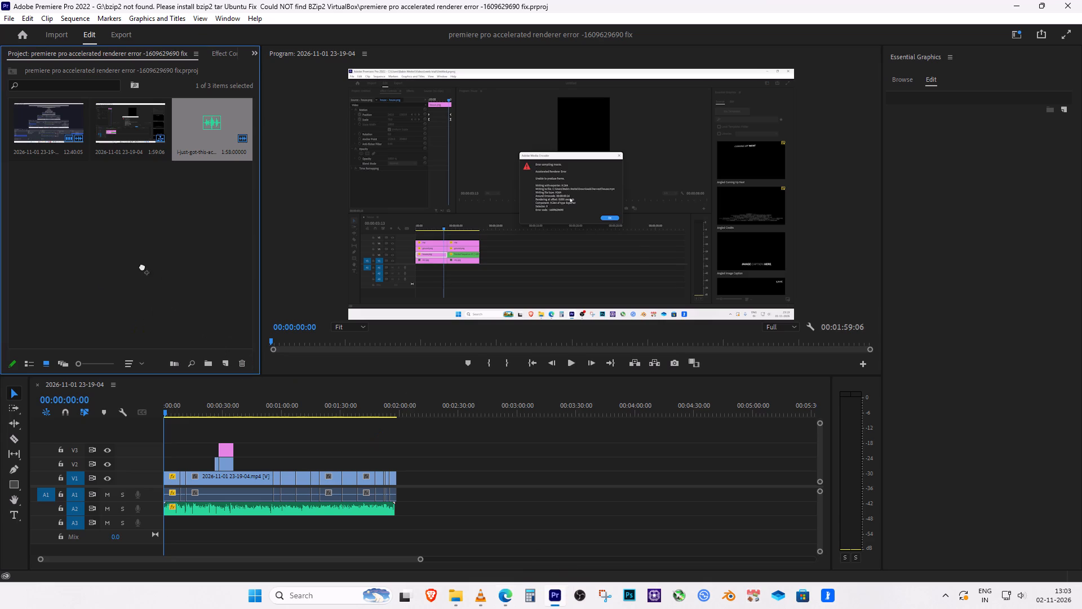
left_click_drag(55, 188, 177, 390)
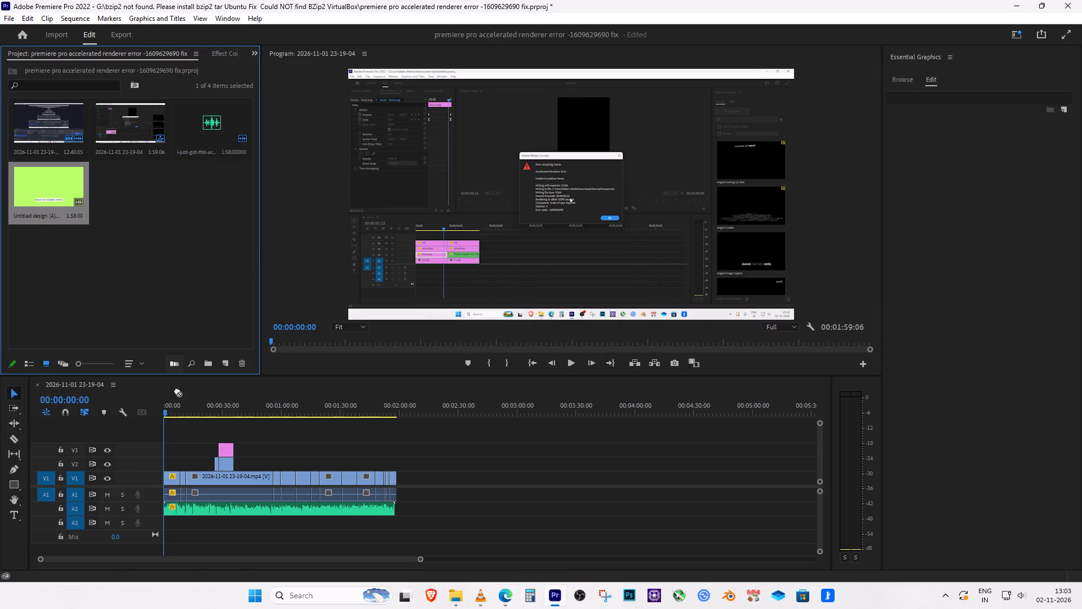
left_click_drag(177, 390, 161, 423)
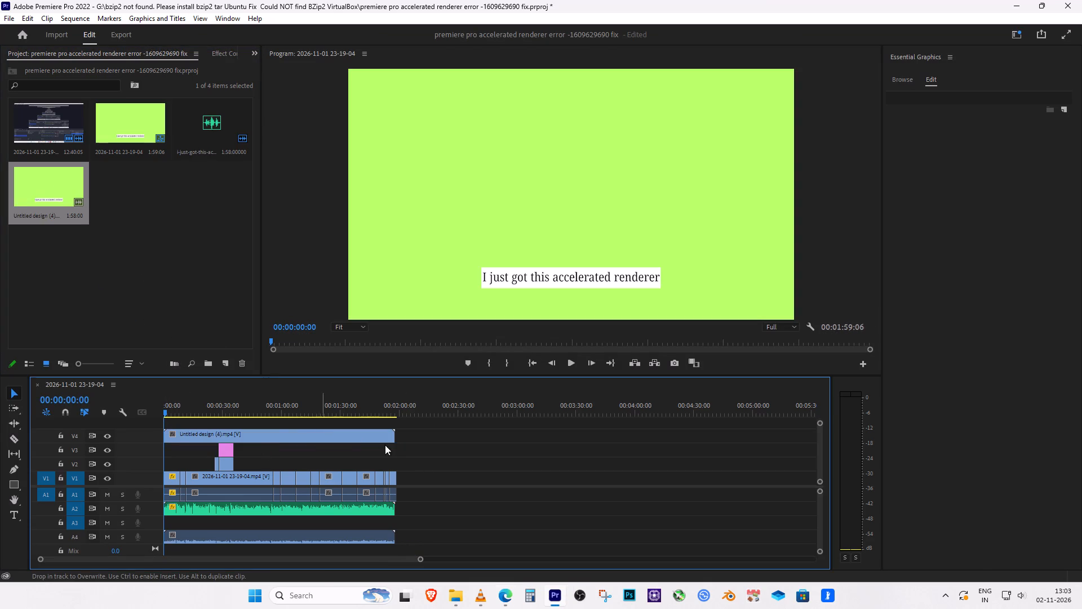
Delete the caption clip's audio from track A4, keeping its video on V4.
left_click(472, 497)
left_click(364, 537, "alt")
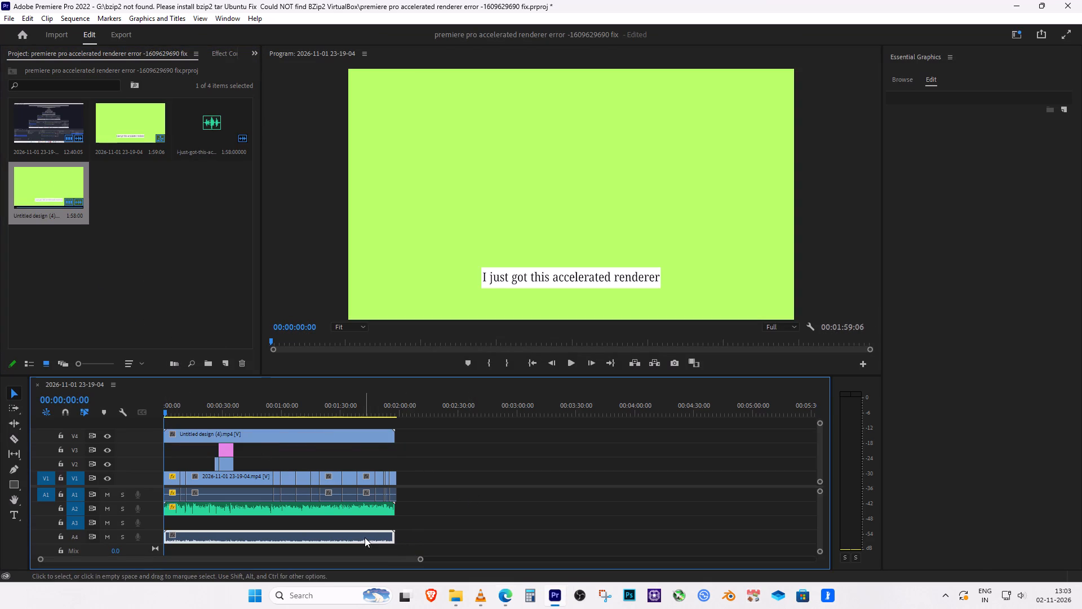
key("Delete")
left_click_drag(323, 439, 320, 436)
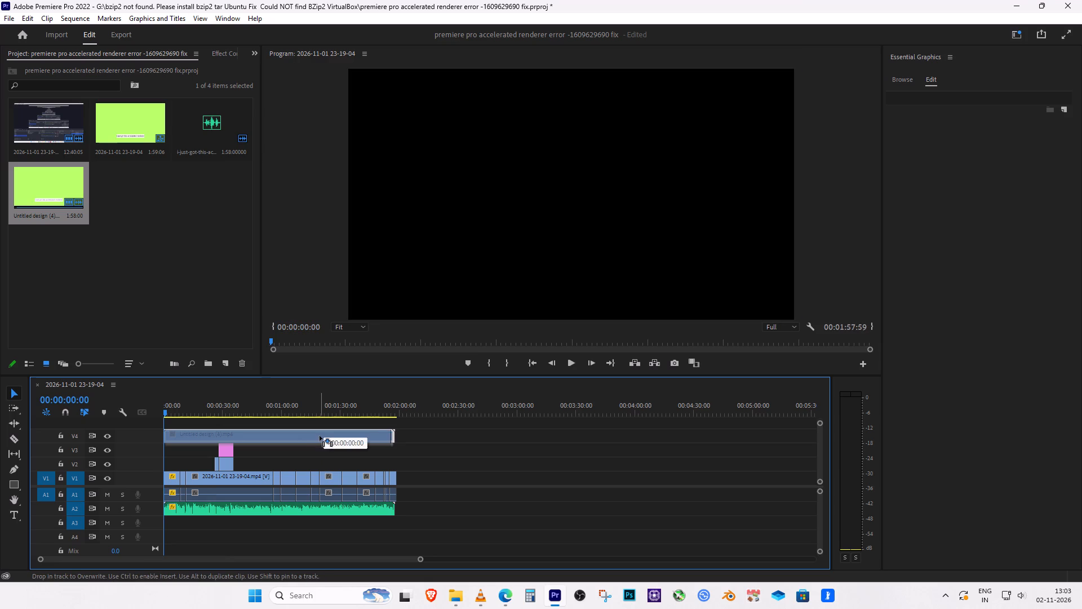
left_click_drag(320, 436, 318, 436)
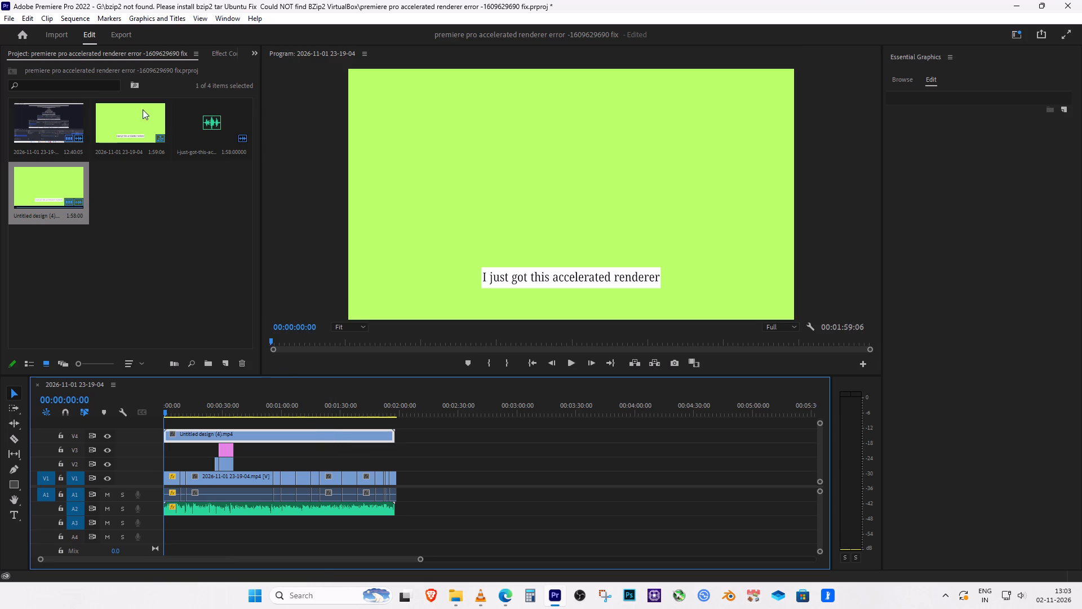
Find the Color Key effect and apply it to the caption clip on V4.
left_click(225, 51)
left_click(112, 50)
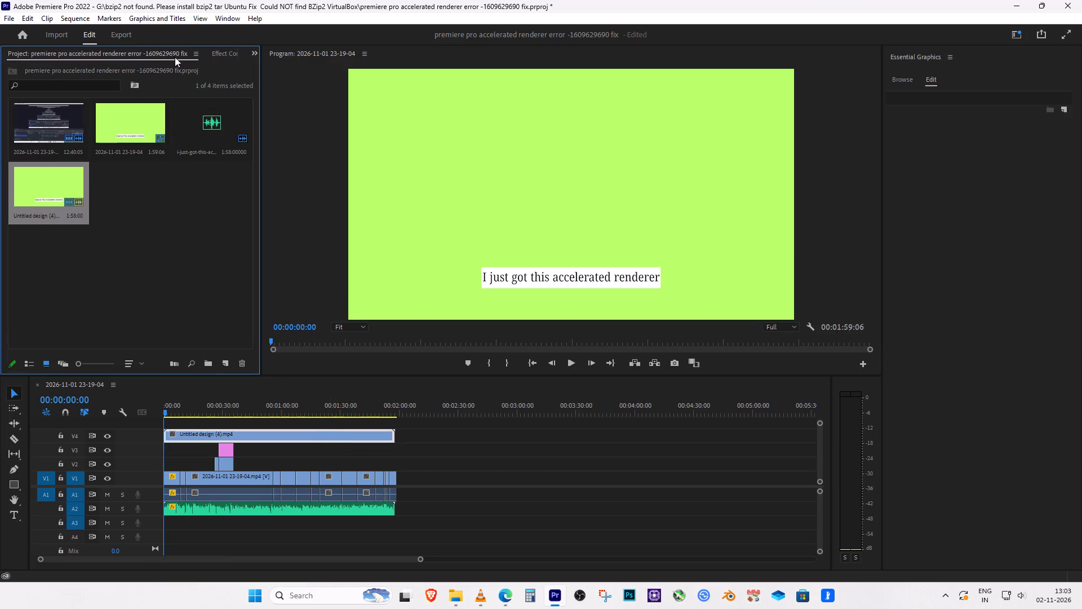
left_click(228, 52)
left_click(233, 55)
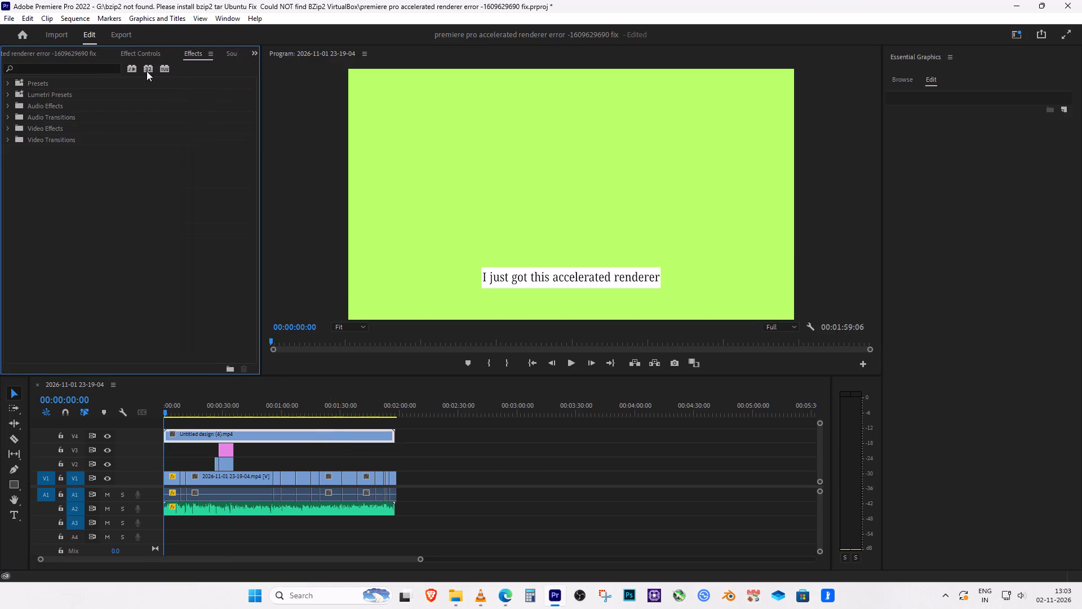
left_click(91, 69)
type("color key")
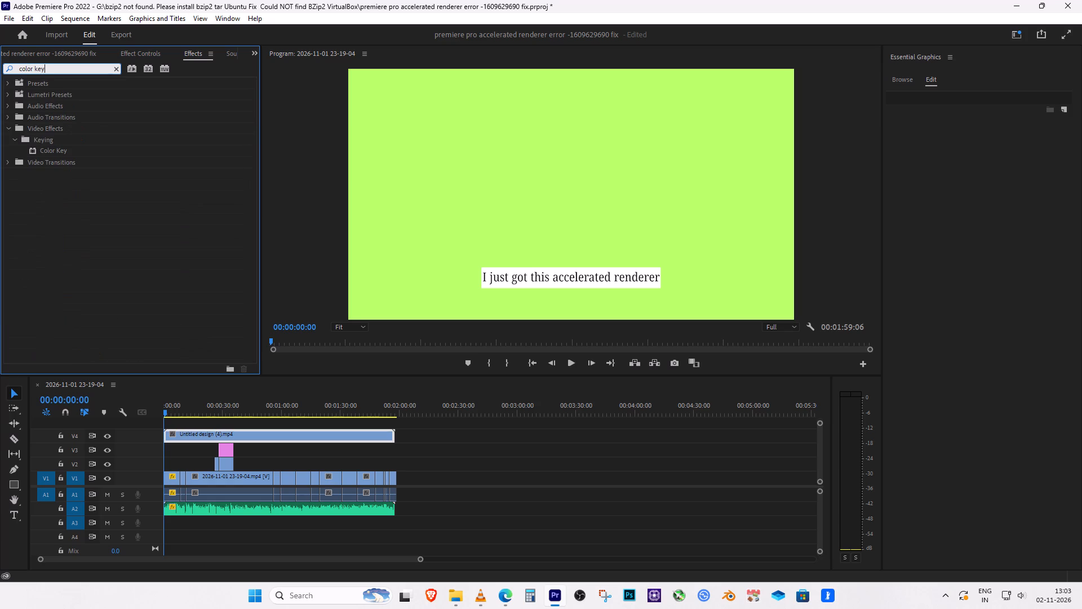
left_click_drag(61, 151, 247, 434)
Key out the sampled lime green background with a Color Tolerance of 43 and play the captions over the footage.
left_click(168, 53)
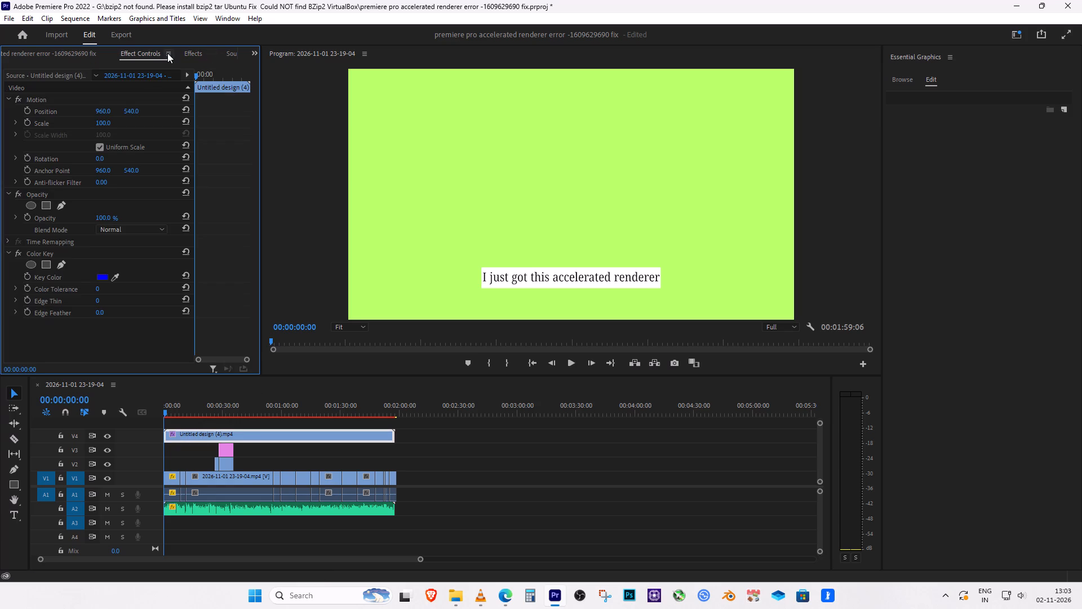
left_click(114, 277)
left_click(486, 143)
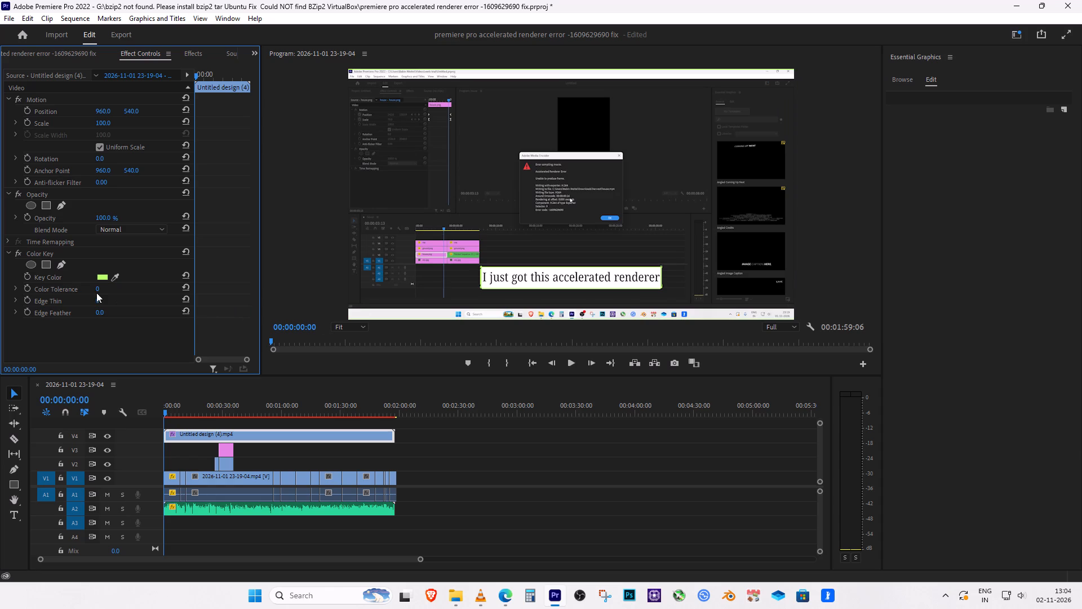
left_click_drag(96, 291, 120, 286)
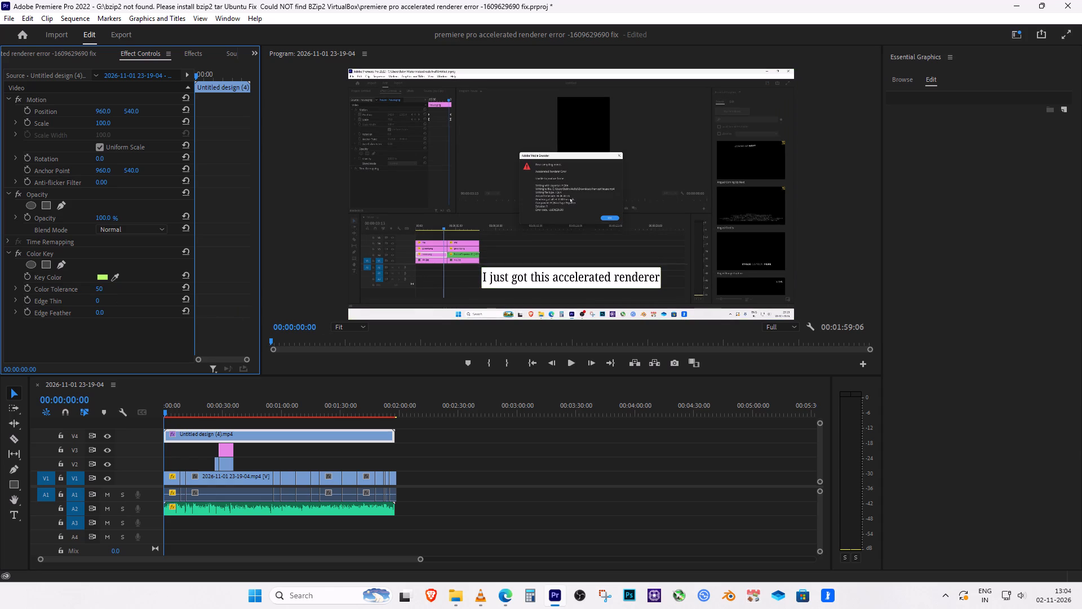
left_click_drag(120, 286, 117, 286)
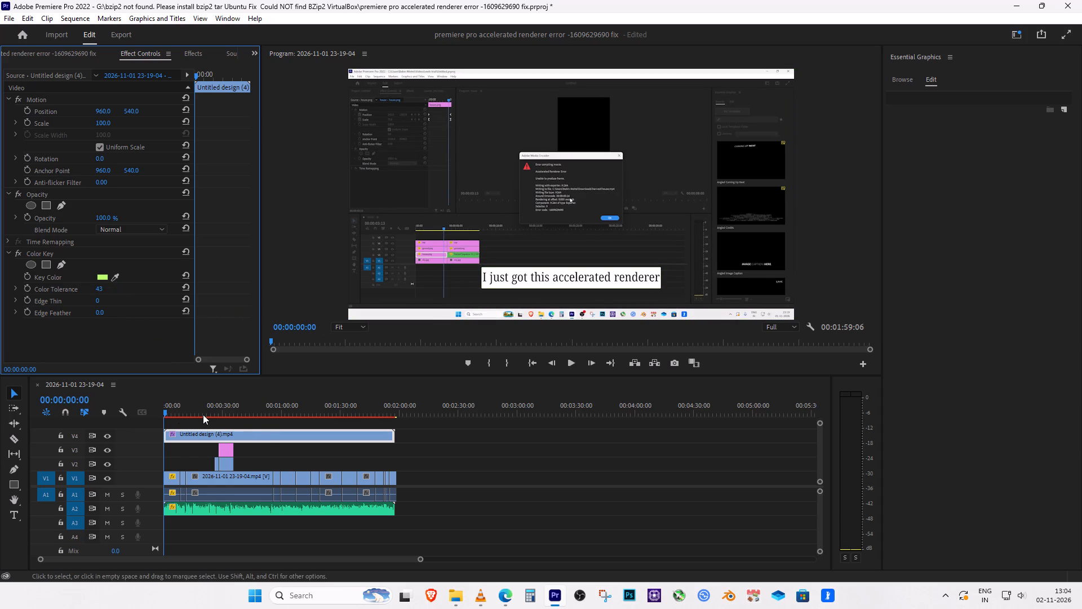
key("space")
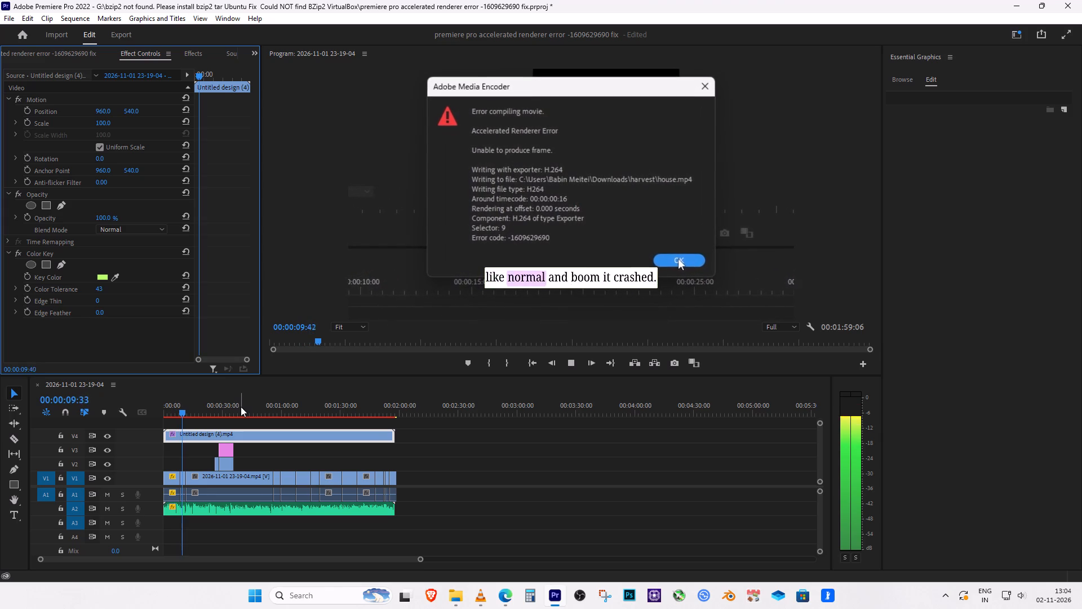
key("space")
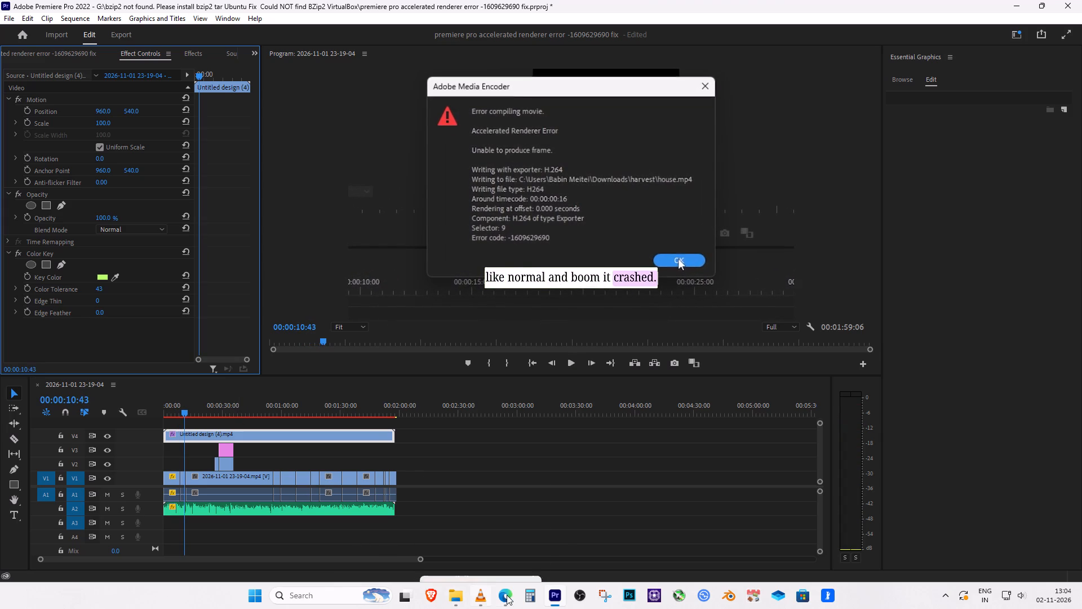
Switch to Canva in Edge, open the Free To Use music library and delete the lime green clip from the timeline.
left_click(507, 595)
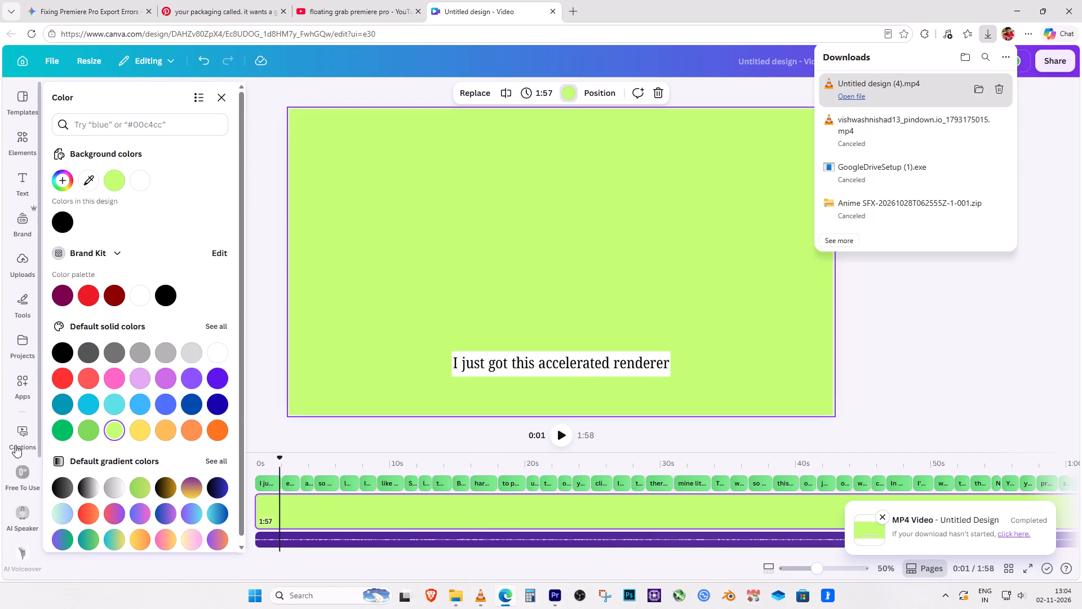
left_click(26, 475)
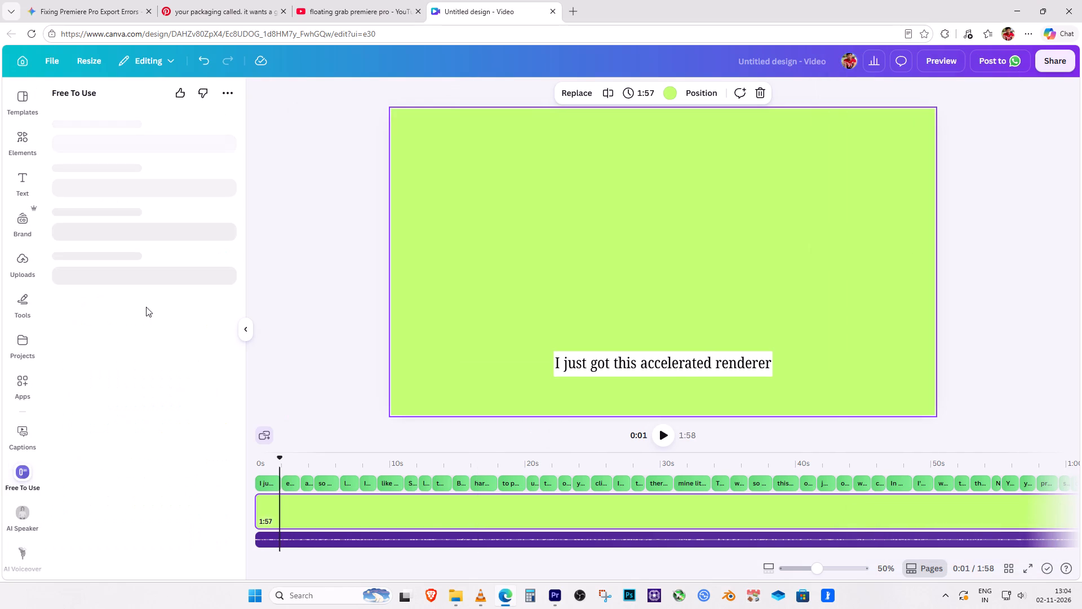
left_click(423, 511)
key("Delete")
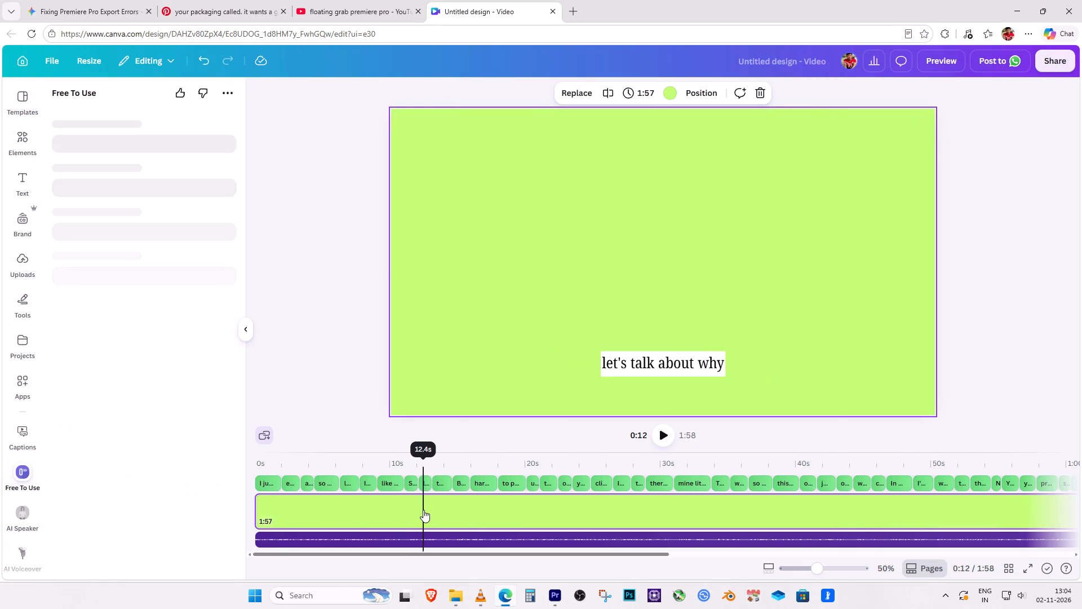
left_click(427, 506)
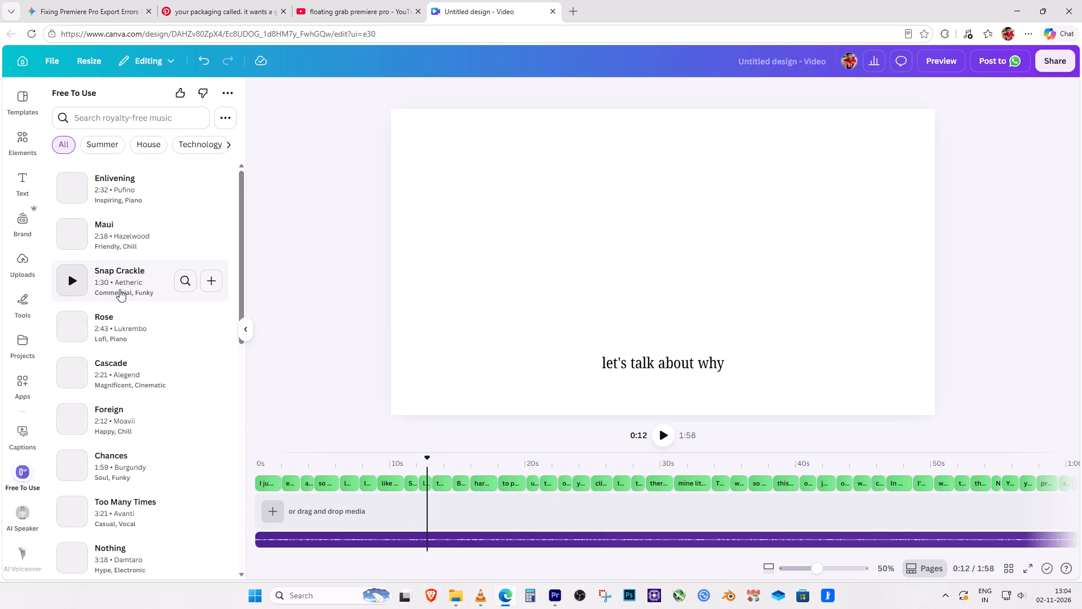
Audition the royalty-free tracks Enlivening, Snap Crackle, Rose, Cascade and Chances as background music candidates.
left_click(72, 185)
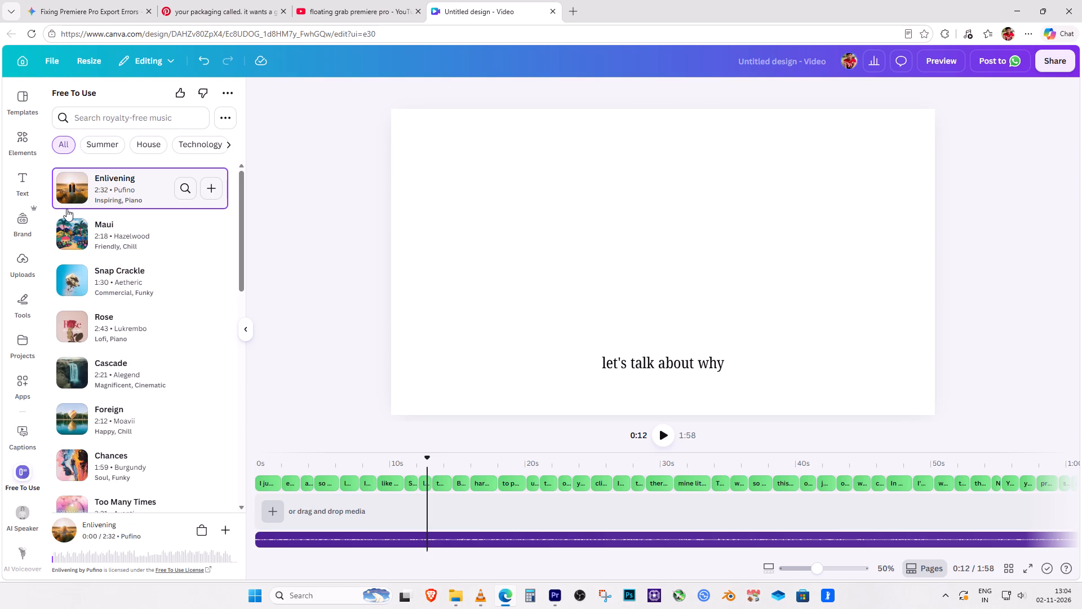
left_click(73, 275)
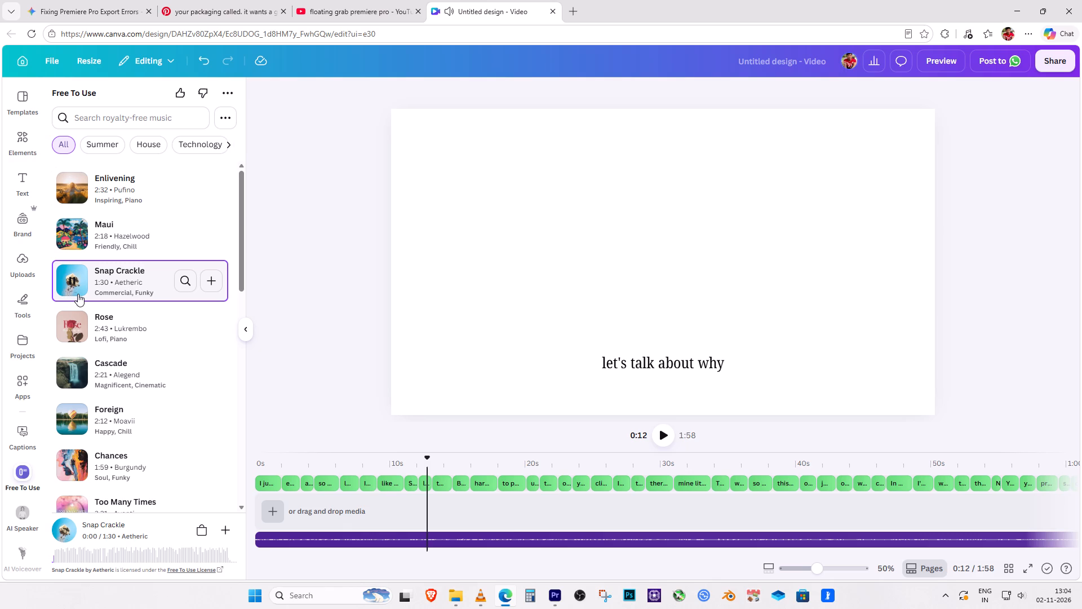
scroll(77, 293, "down", 1)
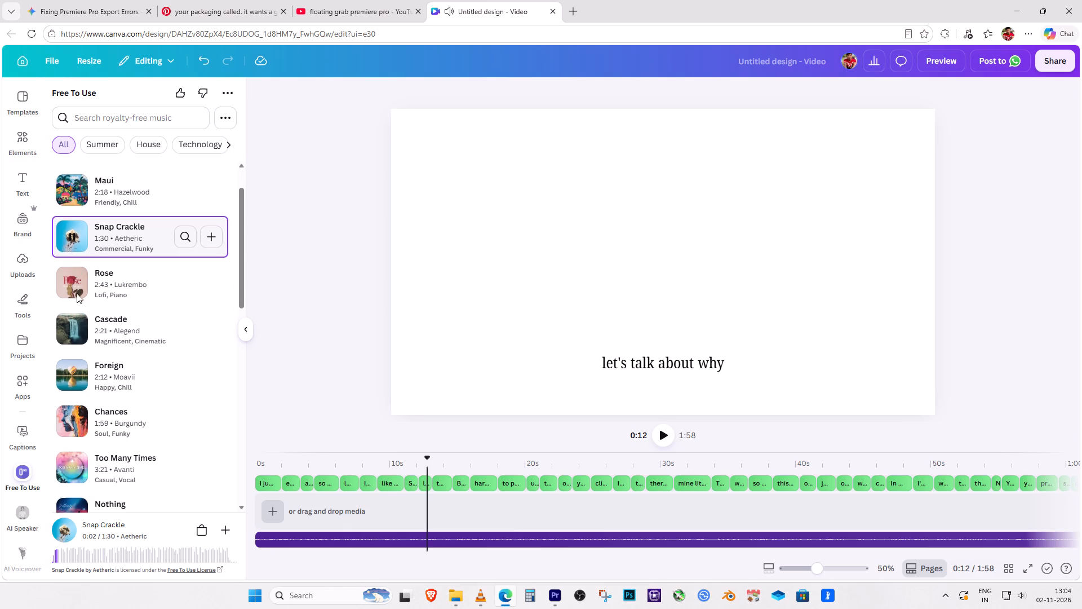
left_click(73, 264)
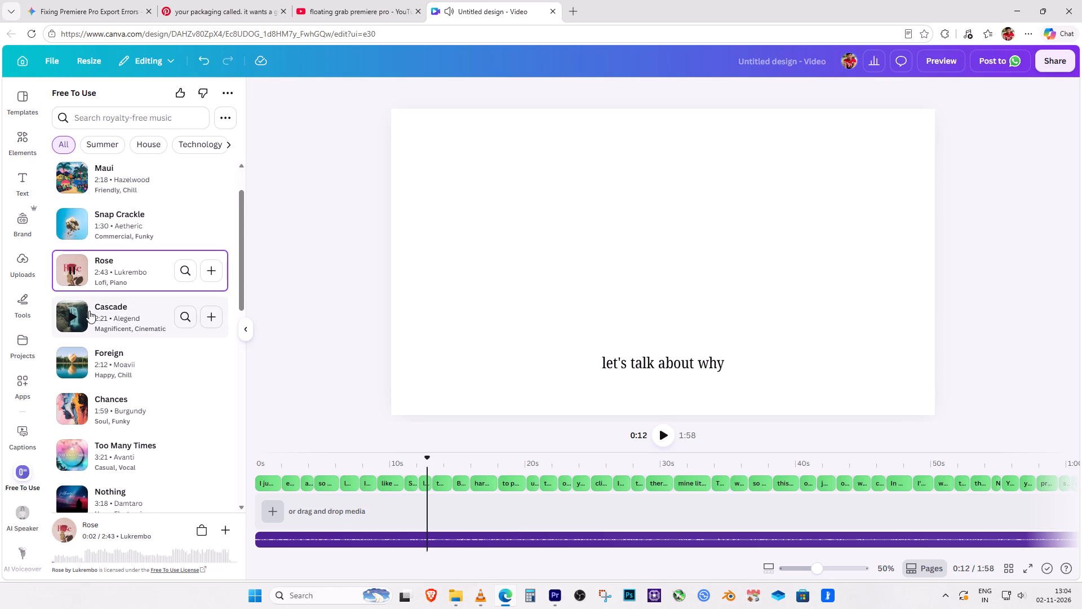
left_click(72, 315)
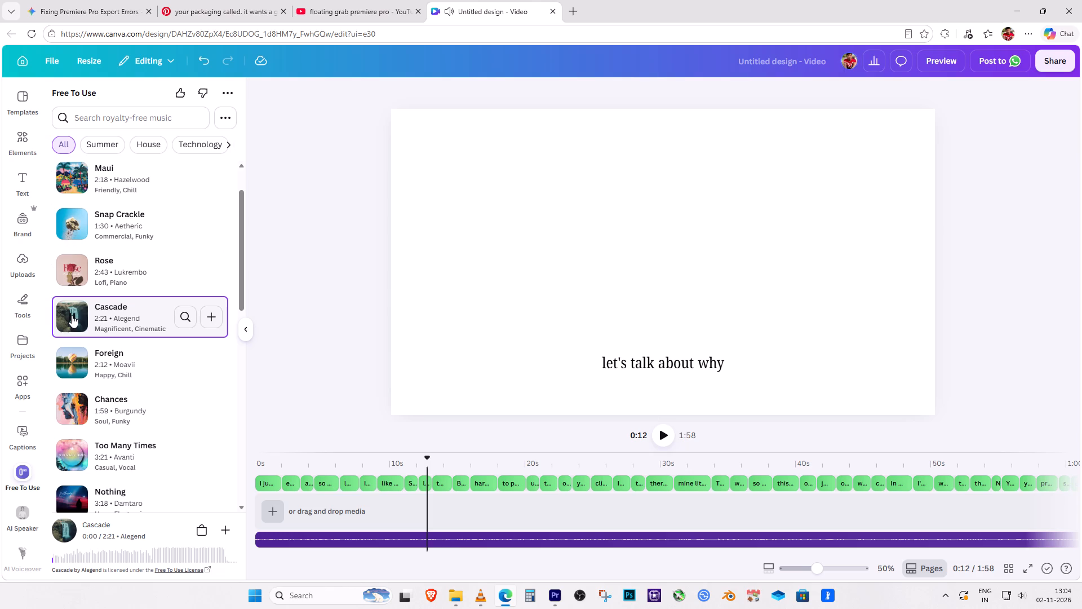
scroll(78, 334, "down", 3)
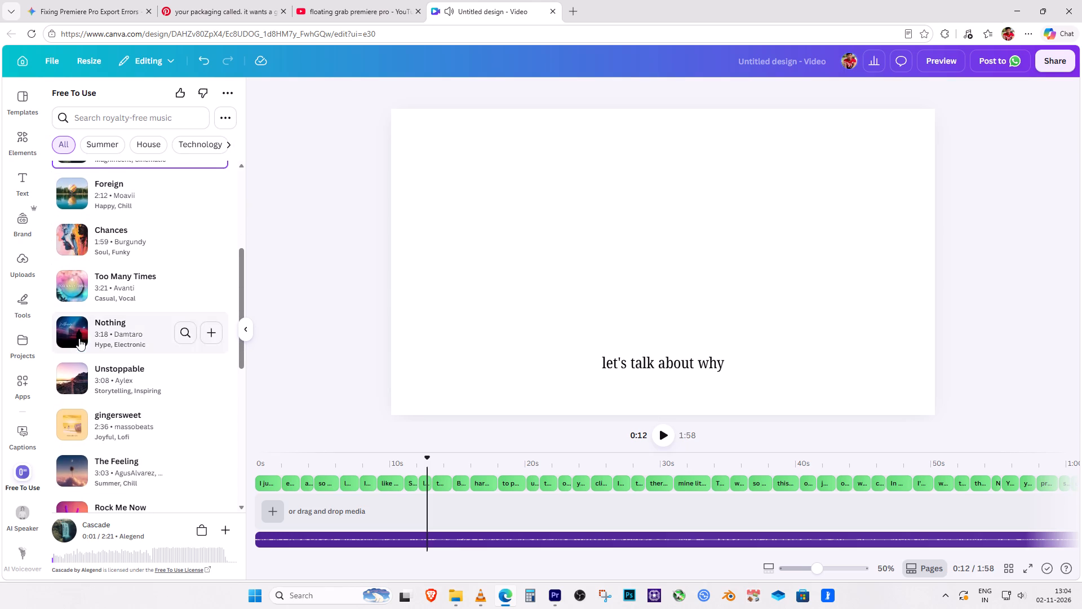
left_click(75, 243)
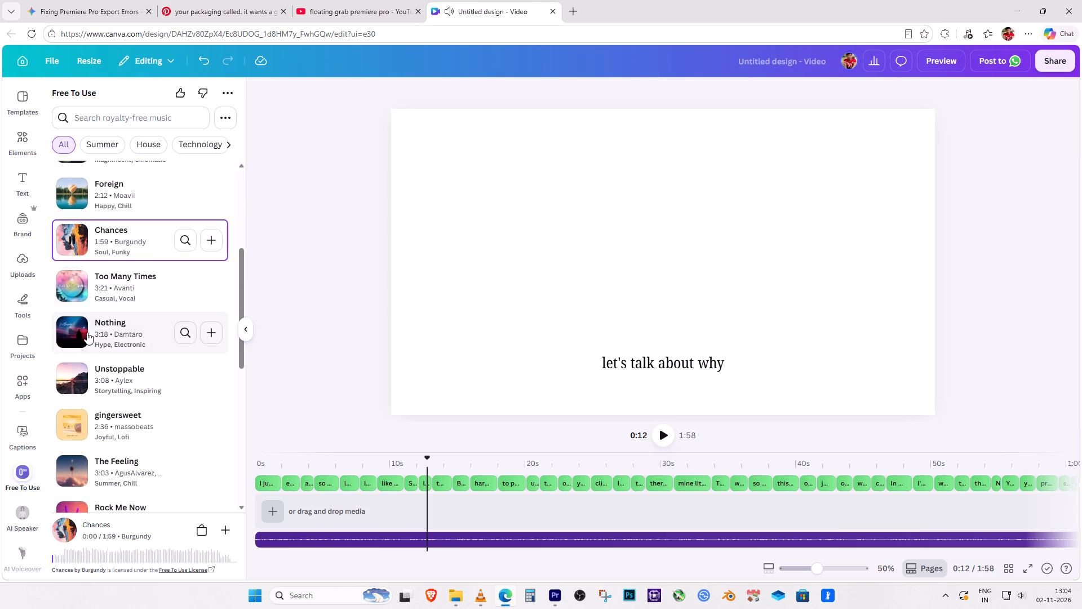
Load more royalty-free tracks and audition Energy, Irish Waltz and Blueberry Waltz.
scroll(87, 359, "down", 13)
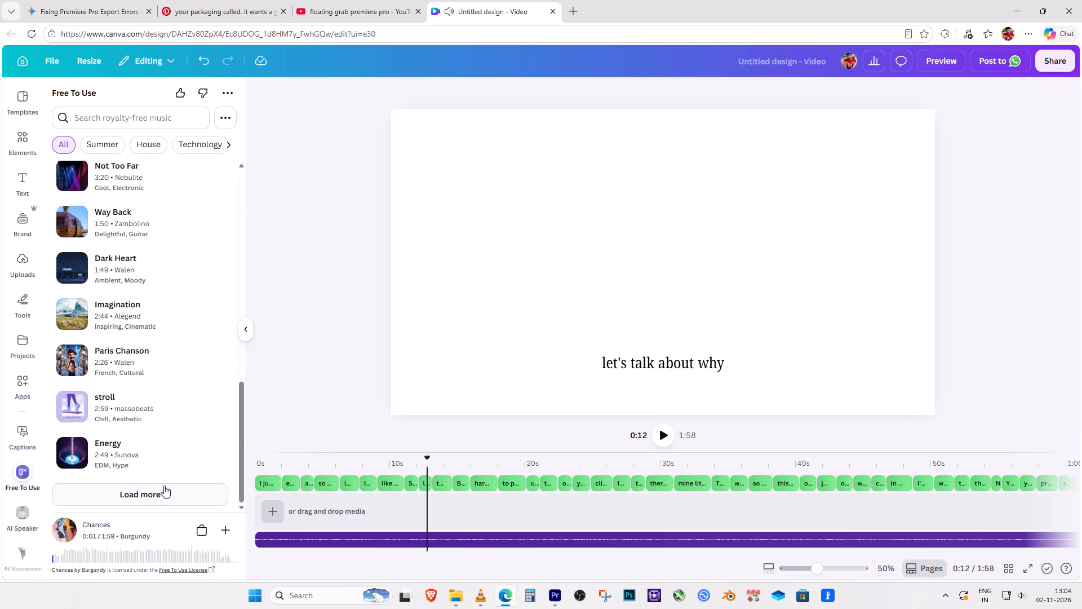
left_click(158, 493)
scroll(122, 452, "down", 2)
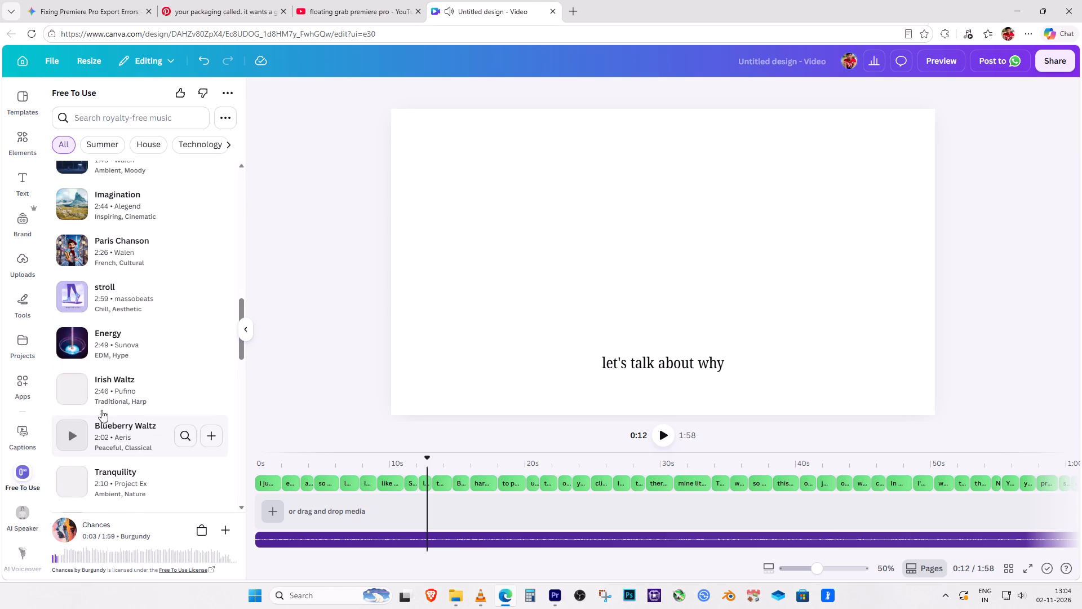
left_click(68, 336)
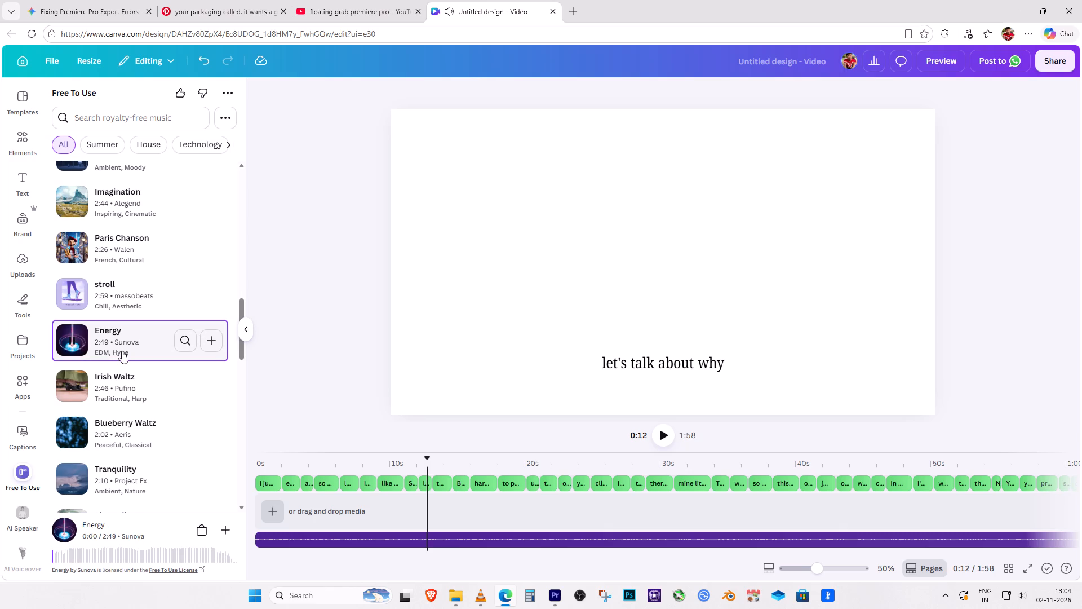
left_click(69, 388)
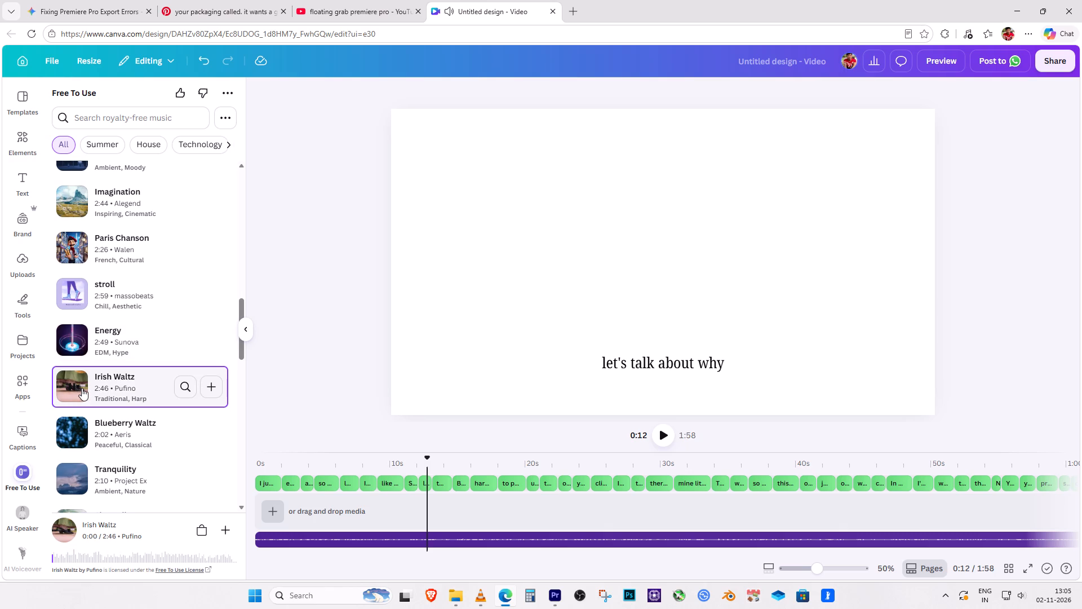
left_click(73, 432)
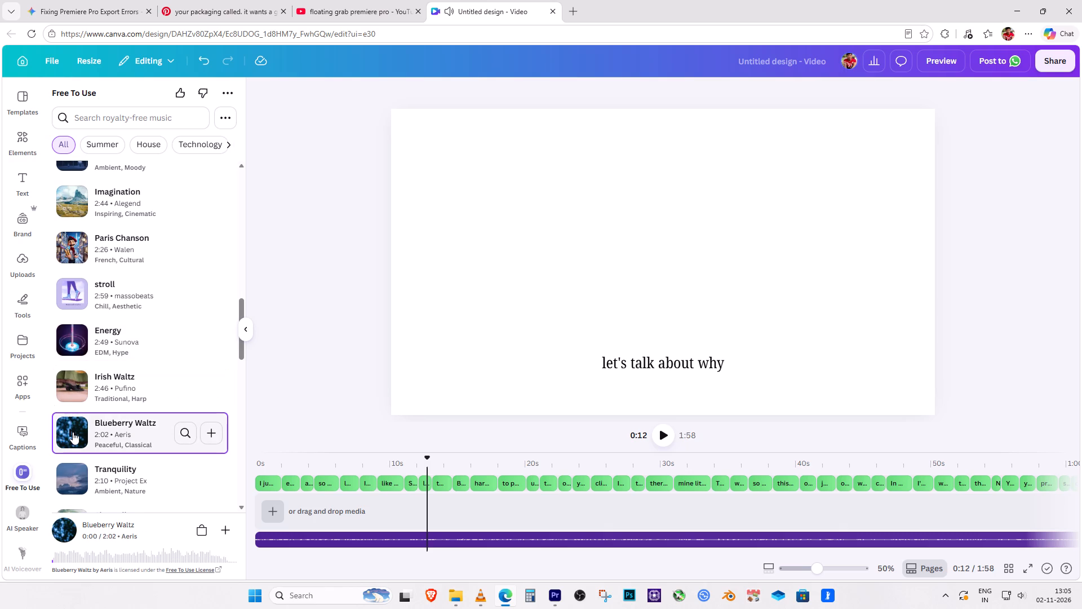
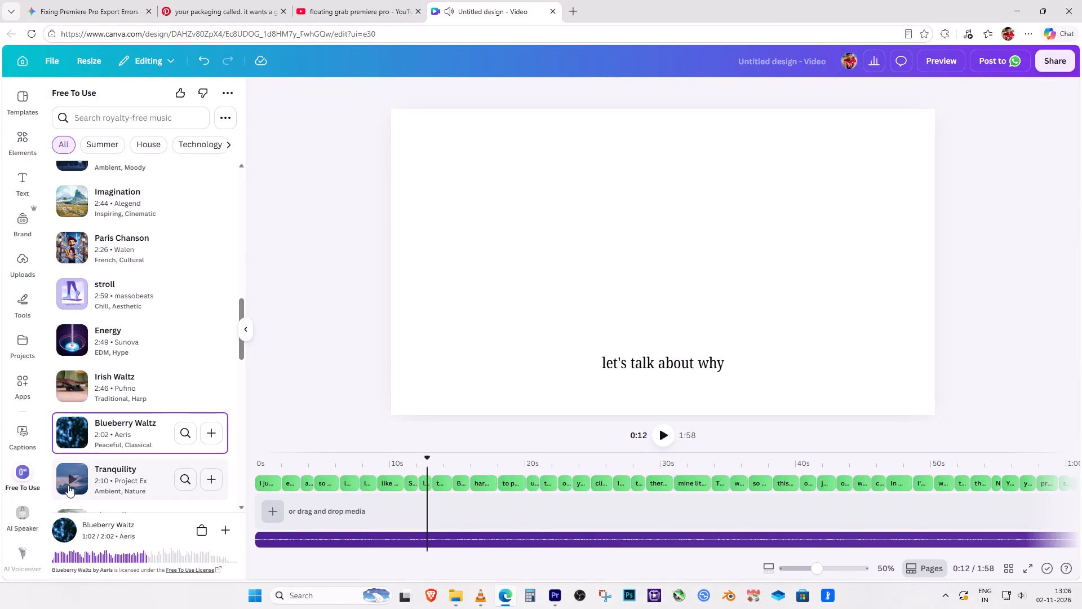
Audition the royalty-free tracks Tranquility, Sky Mall, Born to Win, Lighthouse, Chill Walk, Passion and Braveheart.
left_click(68, 479)
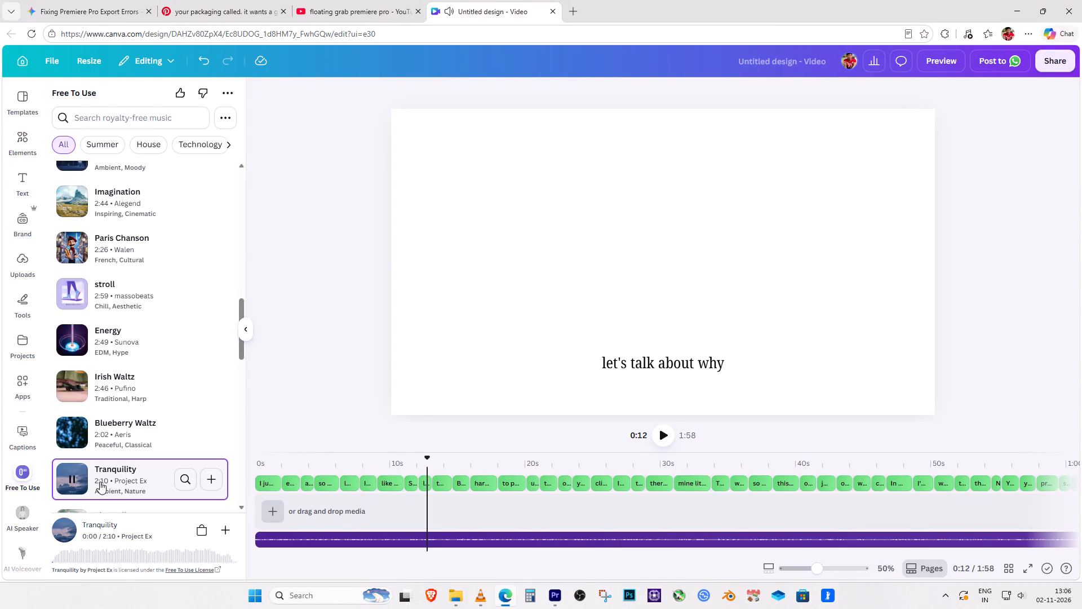
scroll(100, 482, "down", 2)
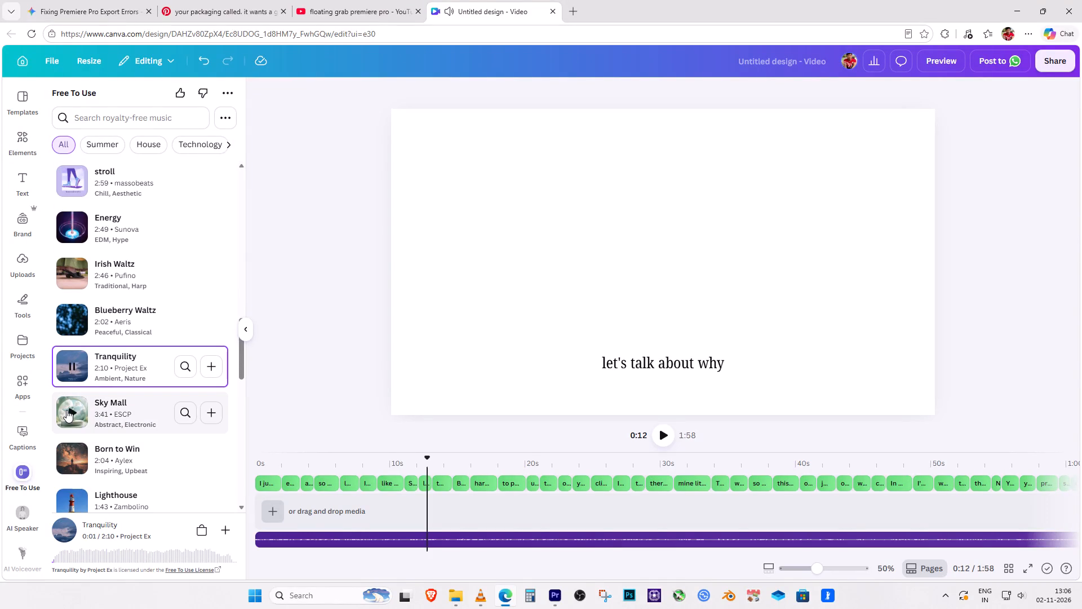
left_click(66, 410)
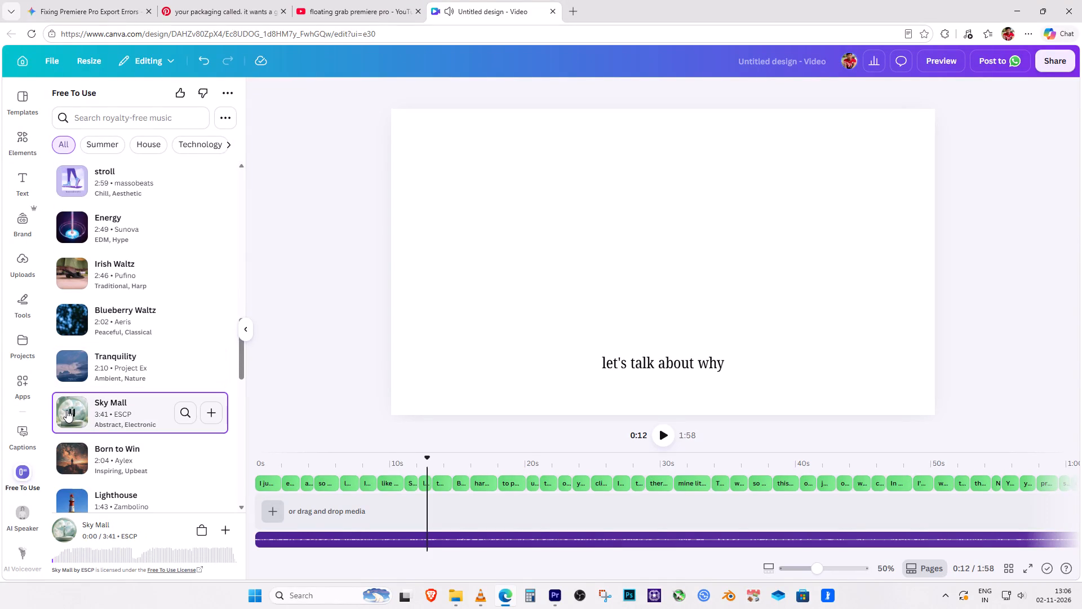
left_click(73, 456)
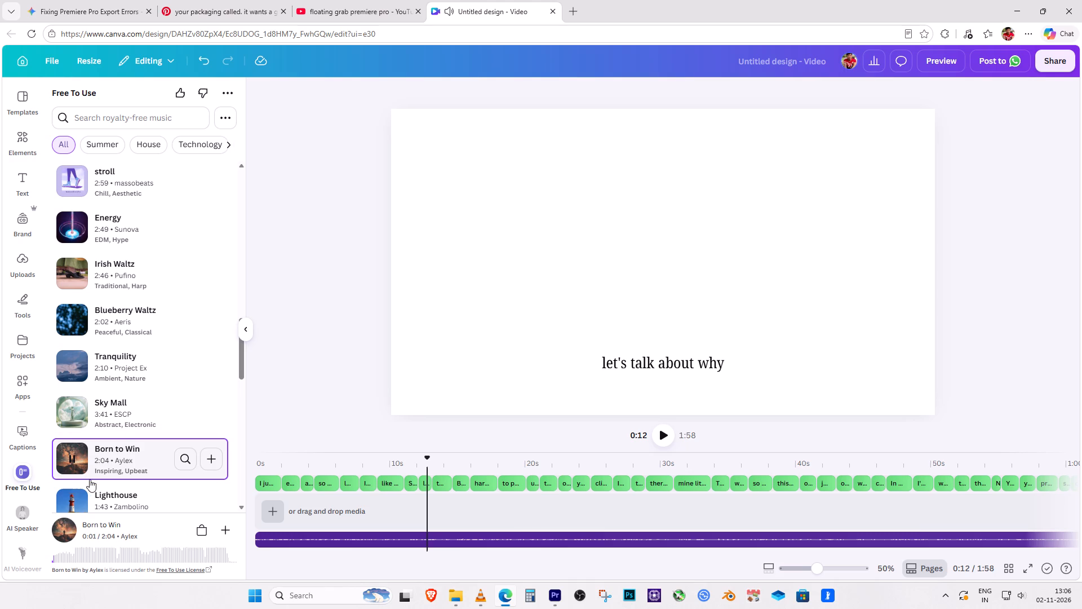
scroll(90, 479, "down", 2)
left_click(74, 391)
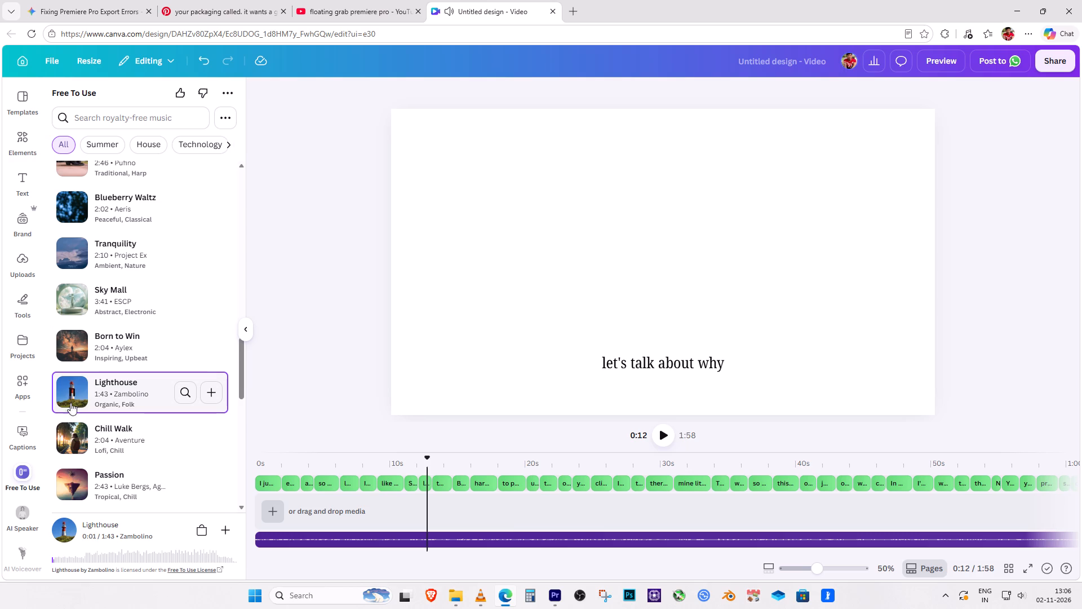
left_click(73, 437)
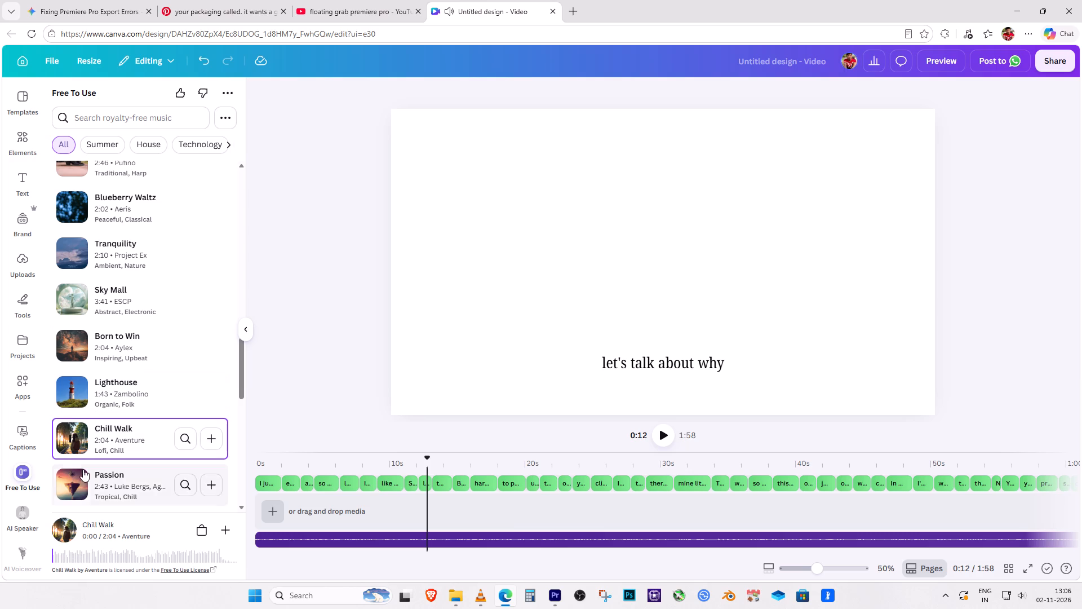
scroll(83, 474, "down", 1)
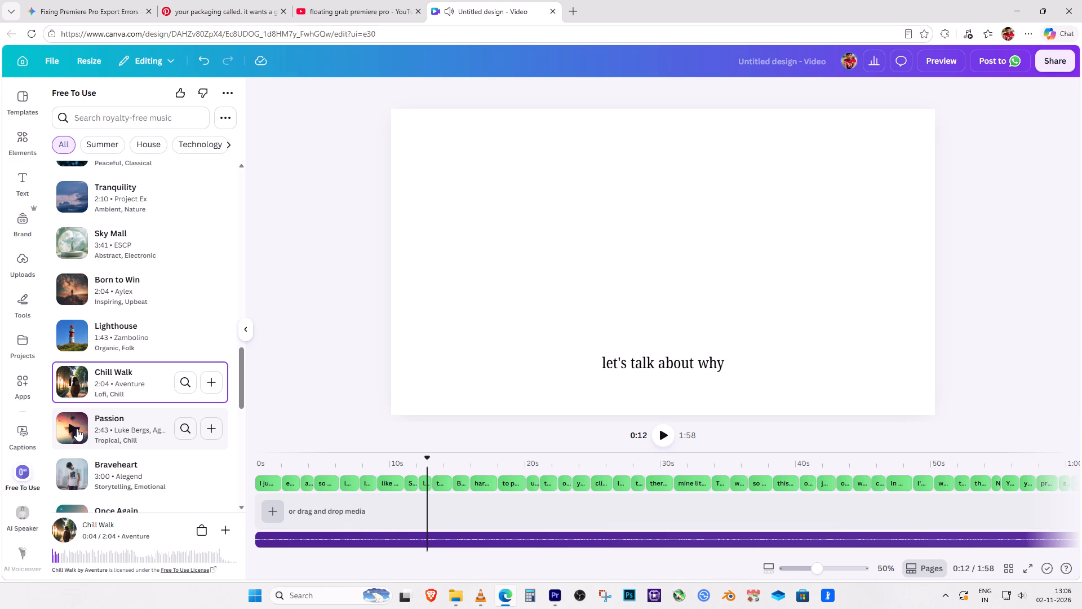
left_click(77, 429)
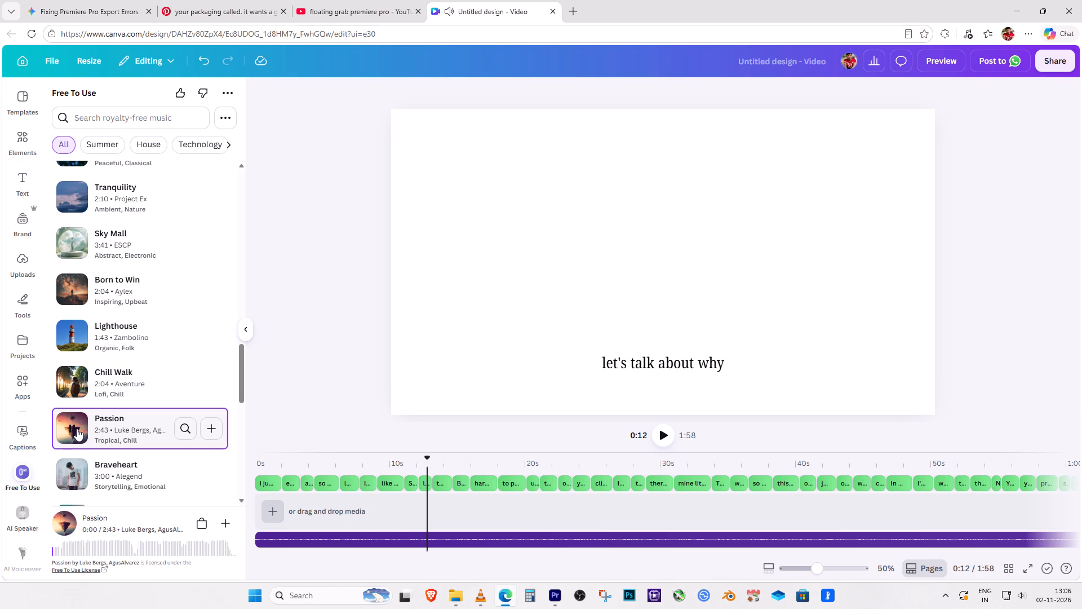
left_click(76, 471)
Look further through the royalty-free music list and audition Heat.
scroll(90, 482, "down", 2)
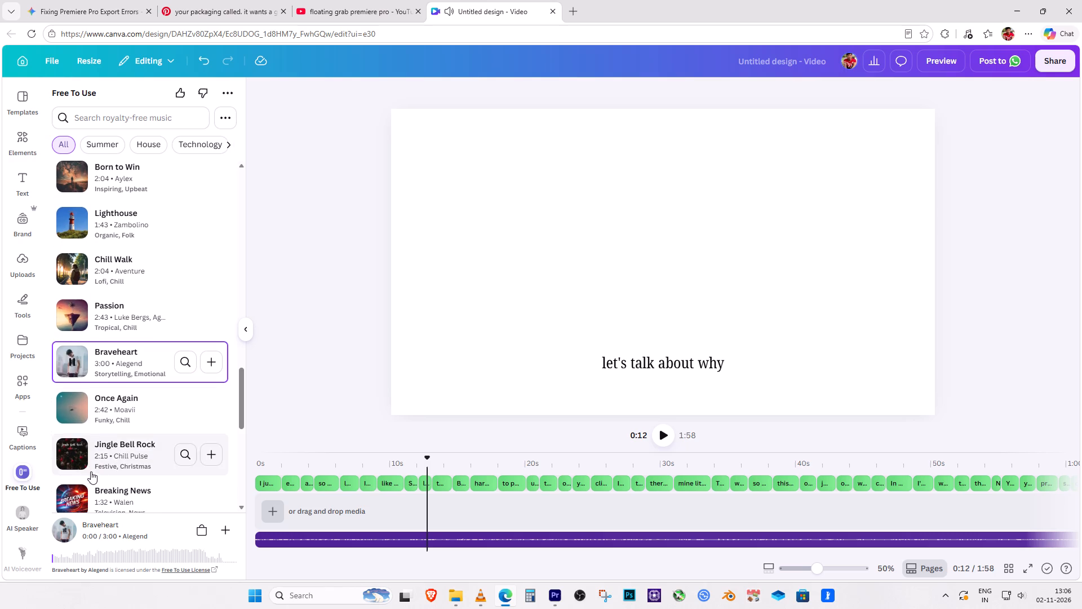
scroll(82, 444, "down", 1)
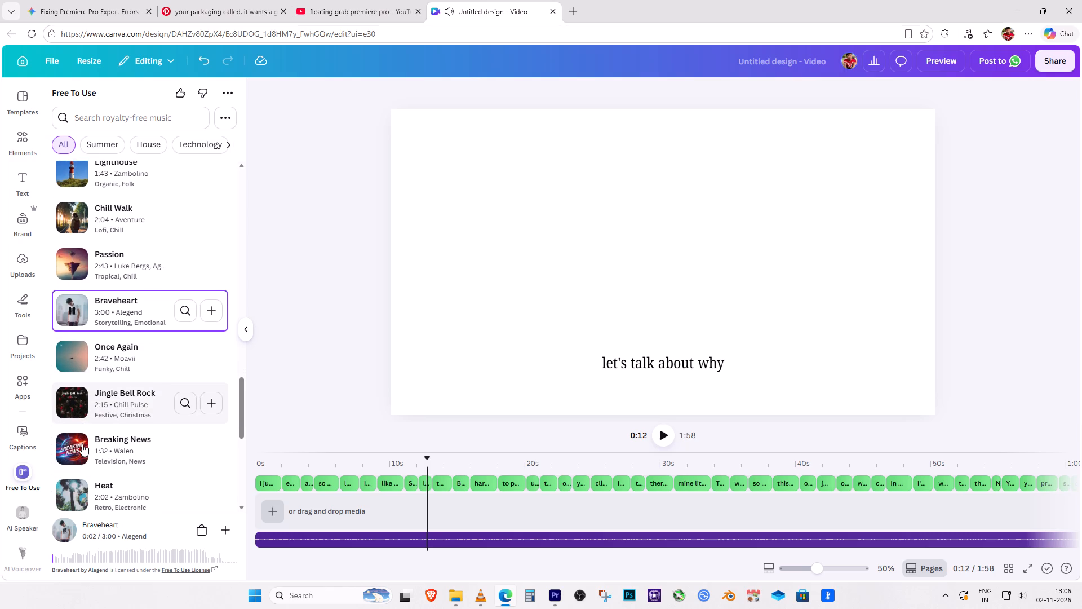
scroll(82, 409, "down", 3)
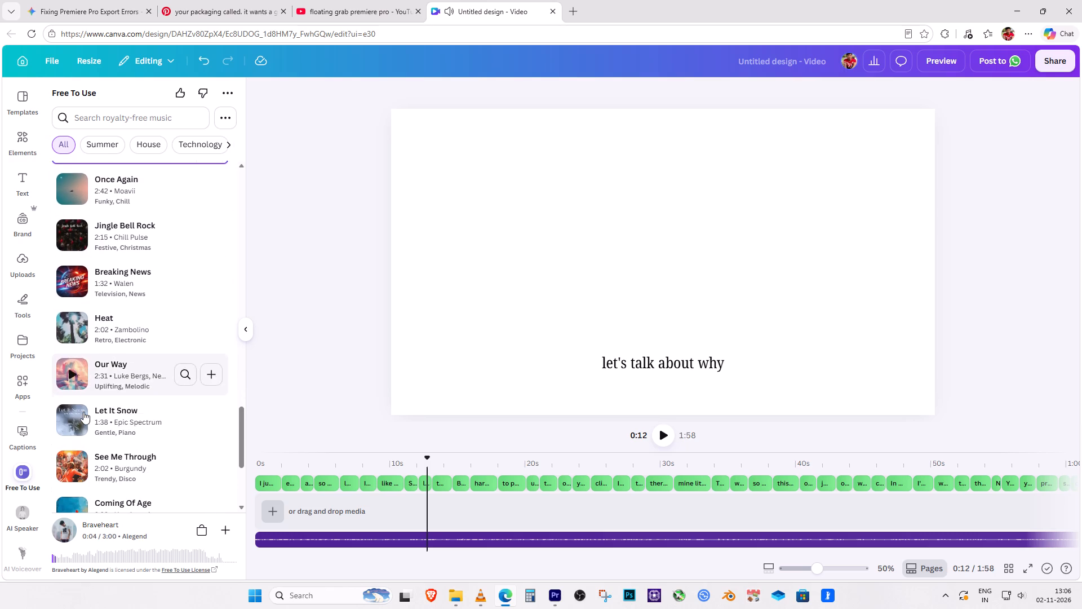
left_click(73, 323)
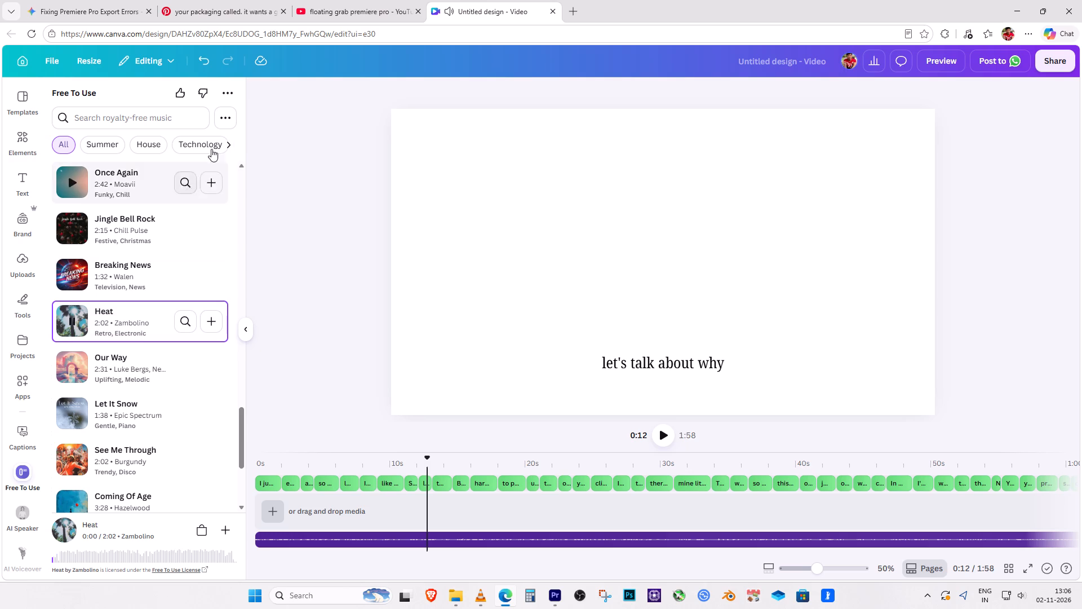
Look through the music genre and mood categories through to Upbeat for one that suits the tutorial.
left_click(232, 143)
left_click(229, 143)
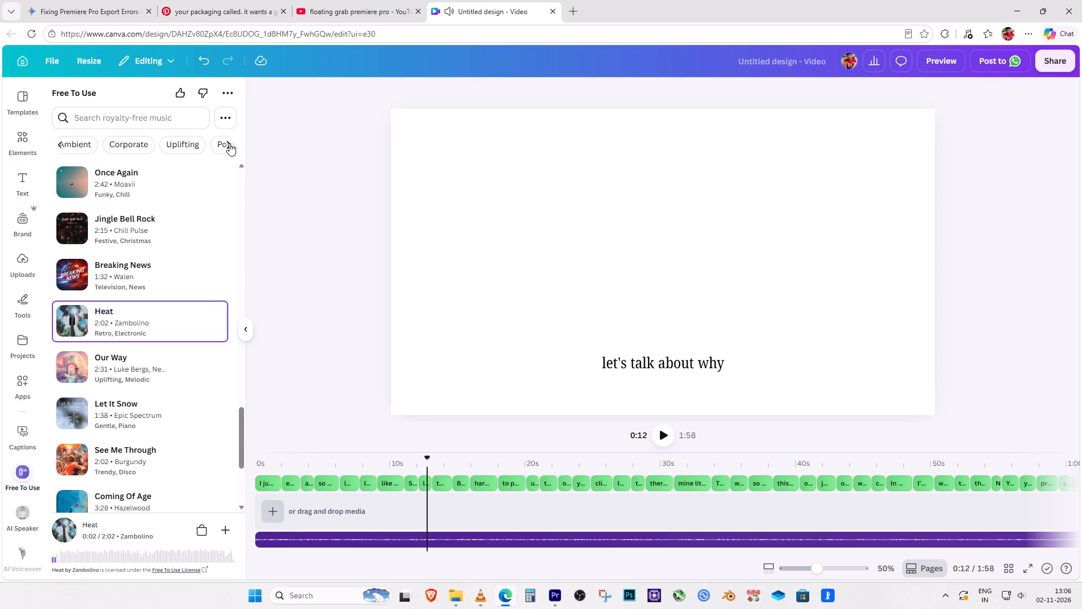
left_click(229, 144)
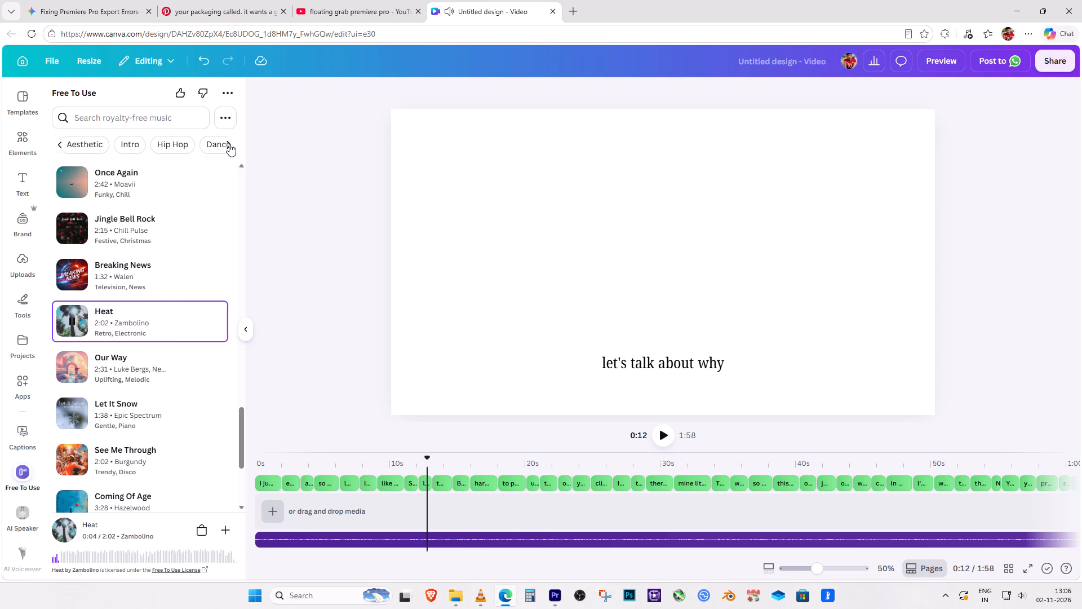
left_click(229, 144)
left_click(229, 144)
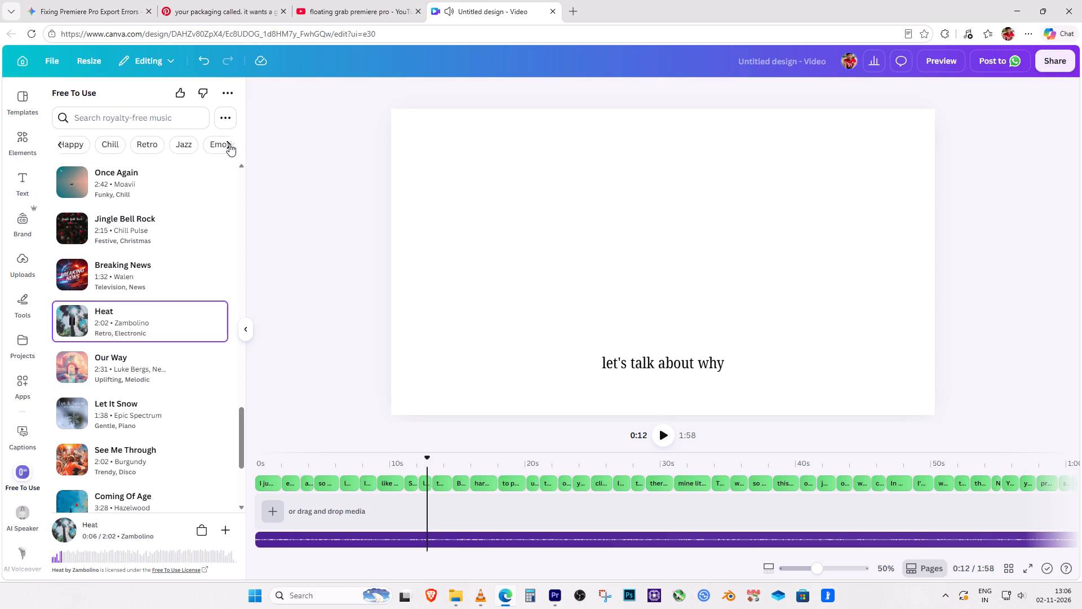
left_click(229, 144)
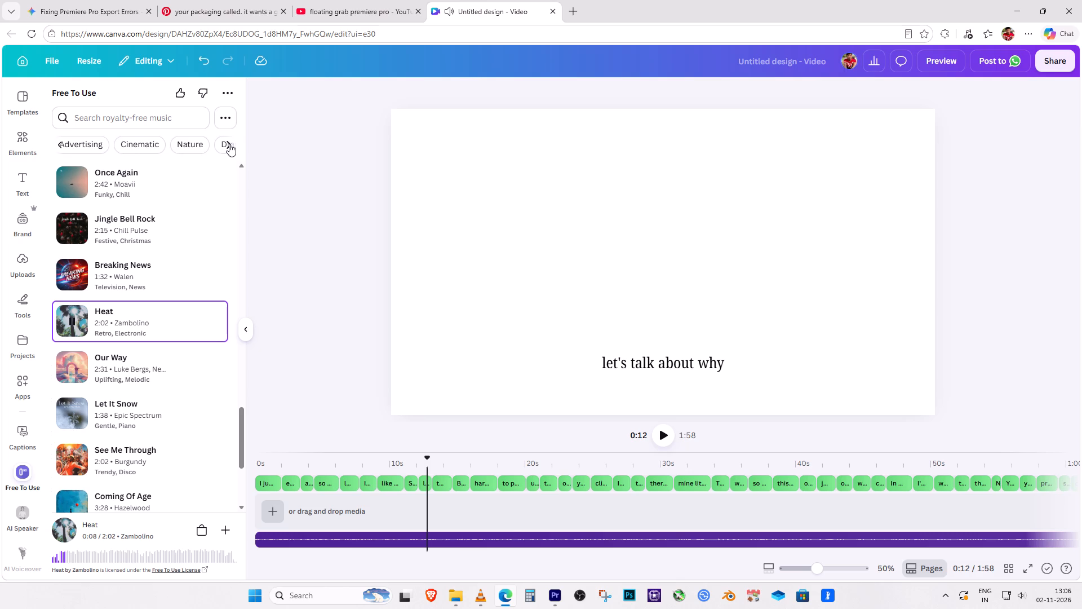
left_click(229, 144)
left_click(229, 144)
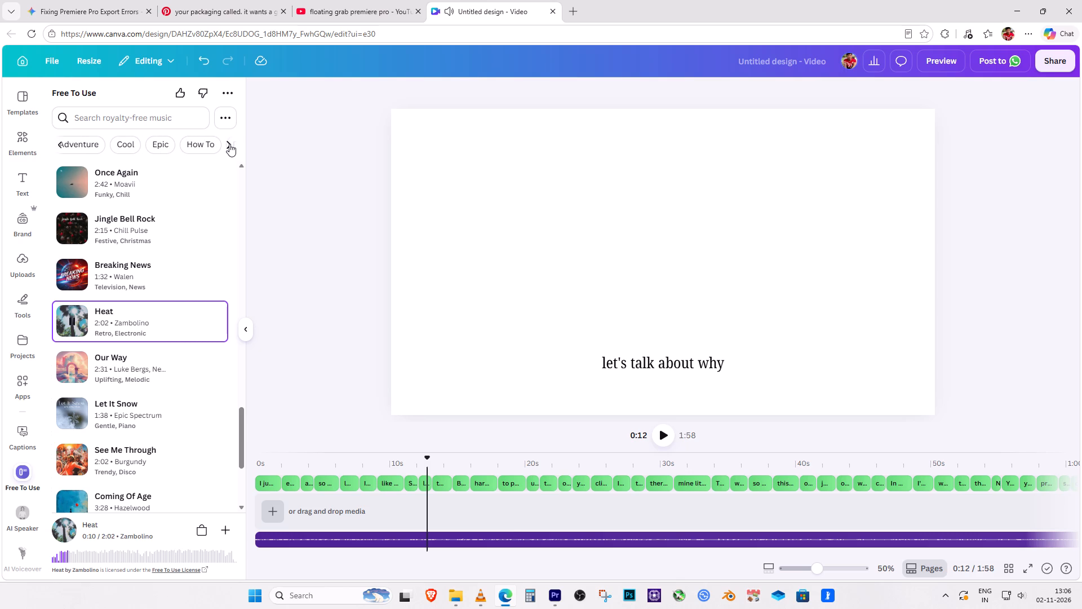
left_click(229, 144)
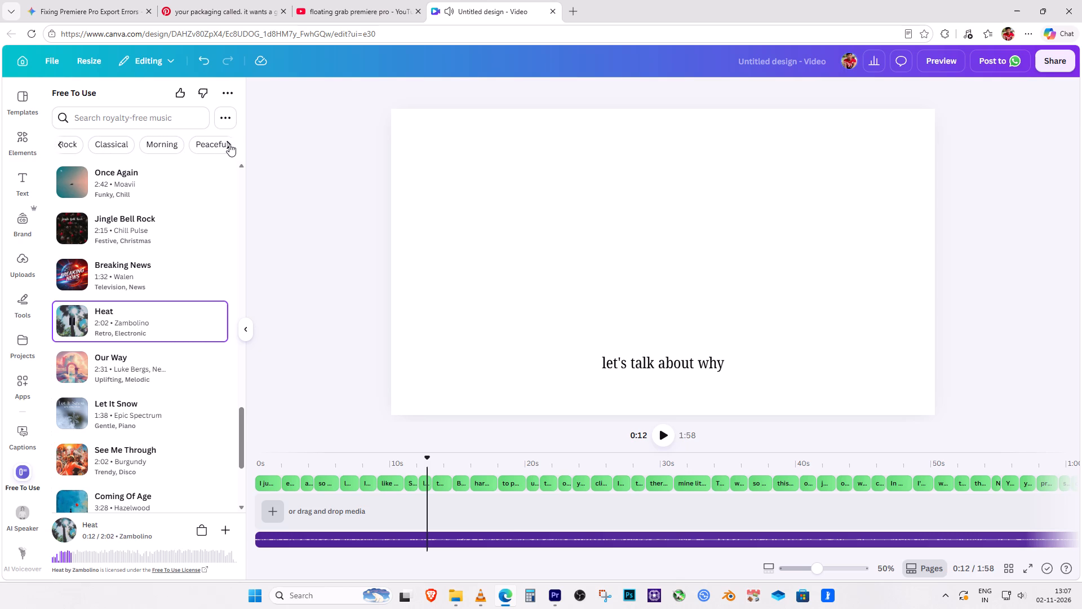
left_click(229, 144)
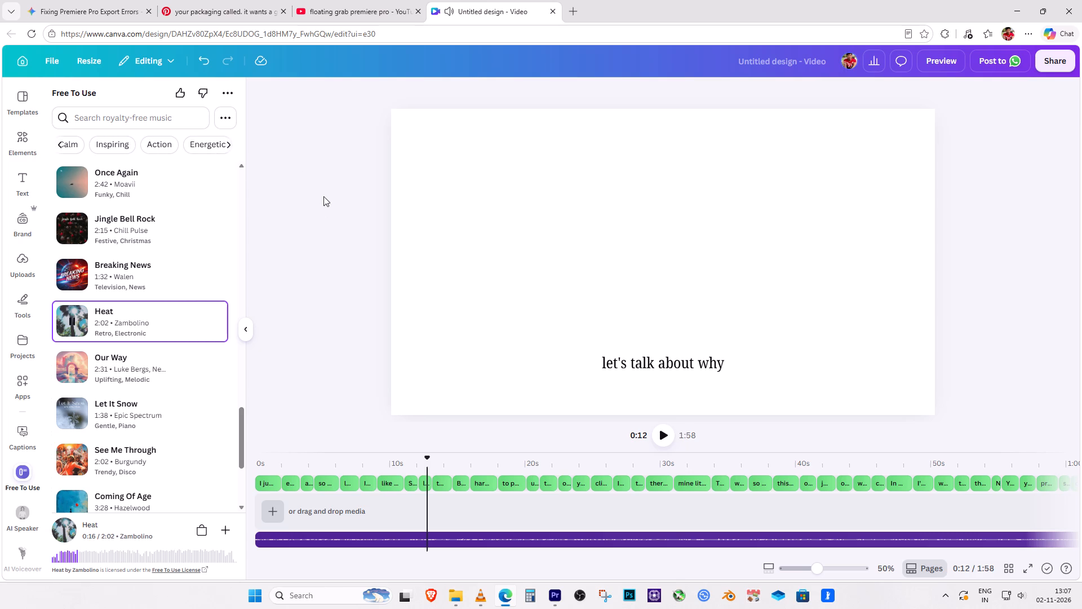
left_click(232, 143)
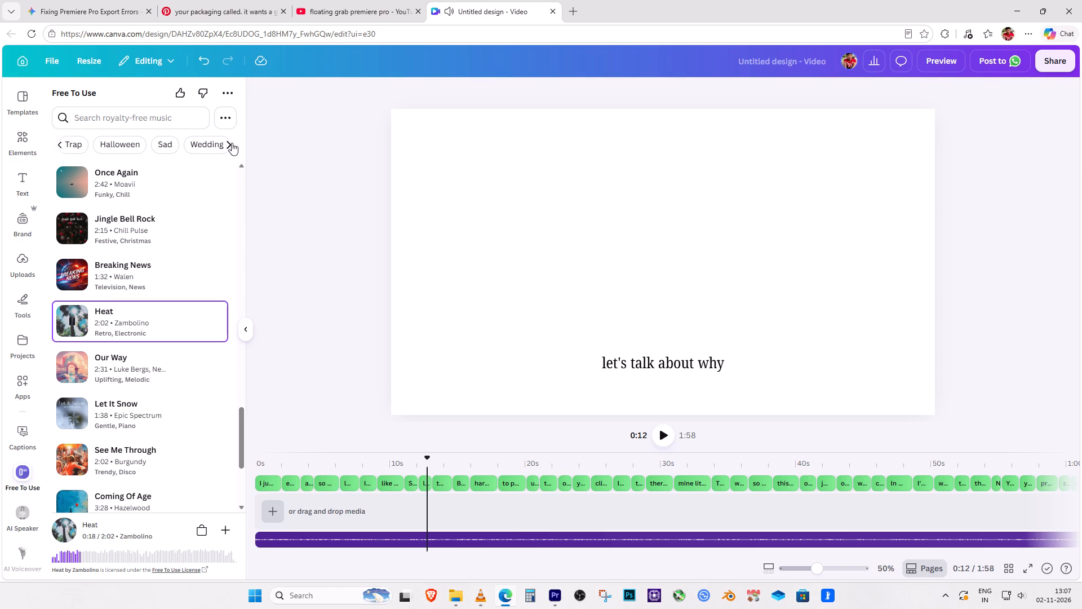
left_click(232, 143)
left_click(232, 143)
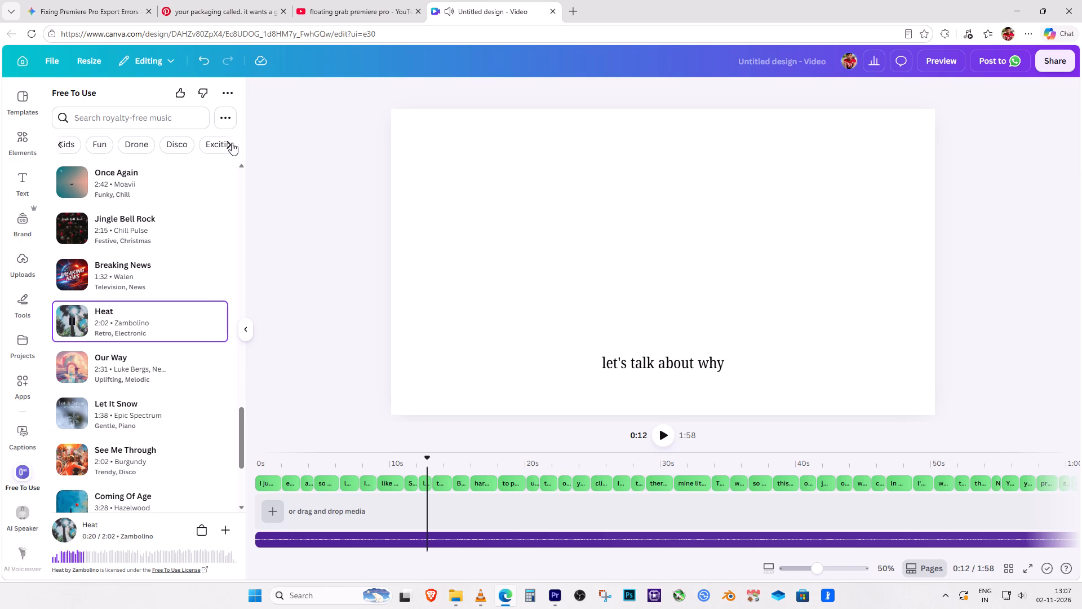
left_click(232, 143)
left_click(232, 143)
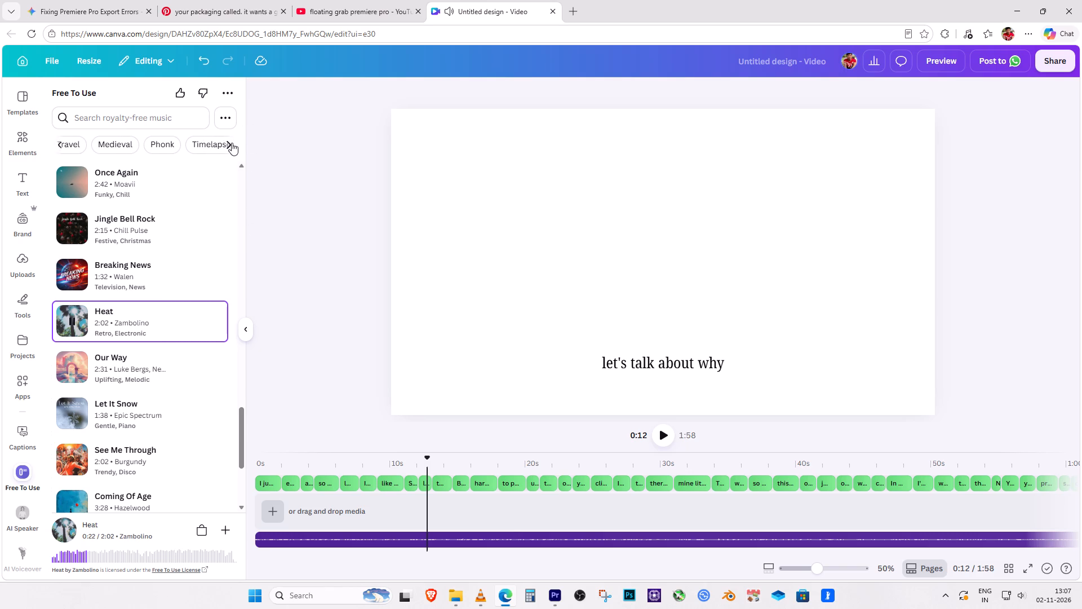
left_click(232, 143)
left_click(232, 143)
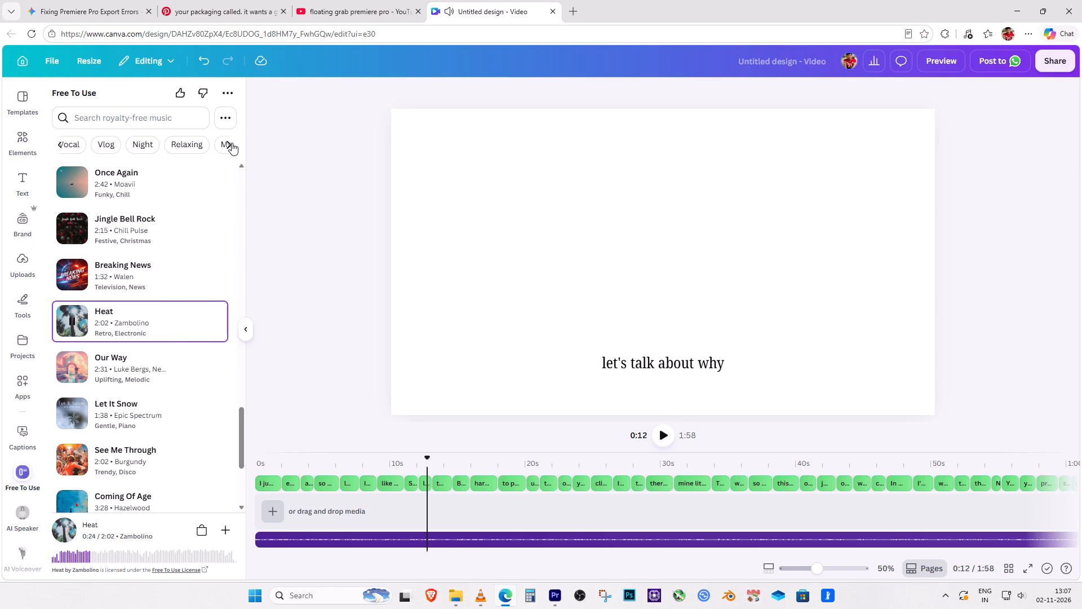
left_click(232, 143)
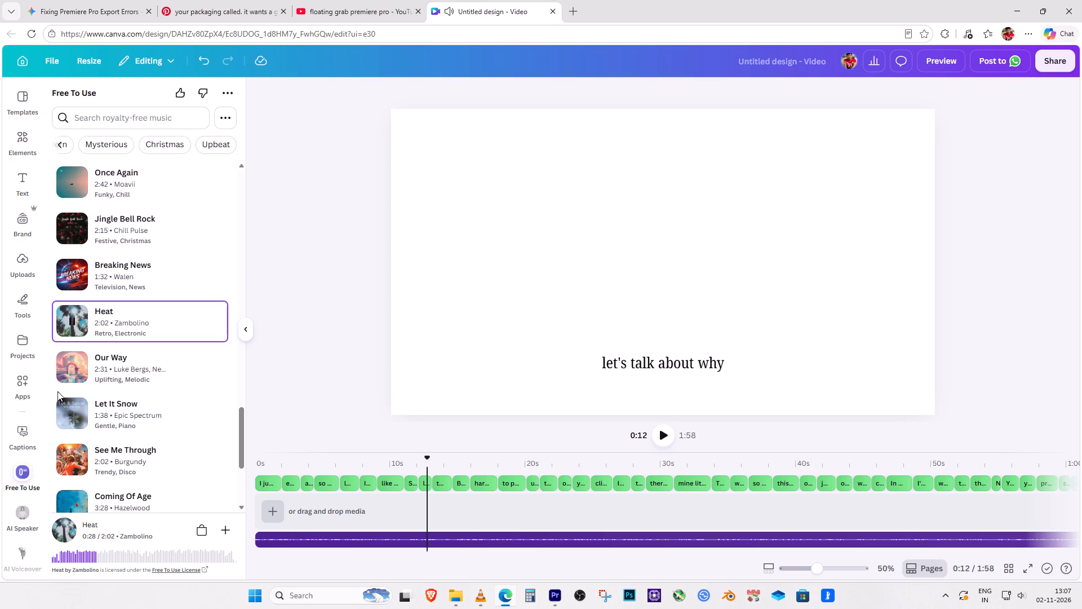
Audition the royalty-free tracks Our Way, Let It Snow, See Me Through and Coming Of Age.
left_click(75, 368)
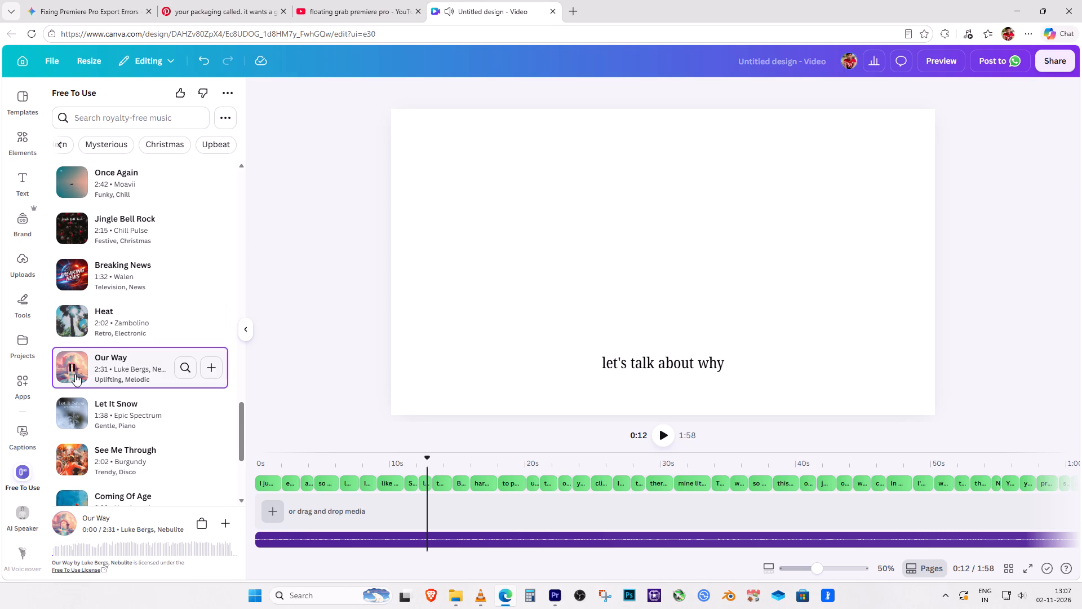
left_click(71, 416)
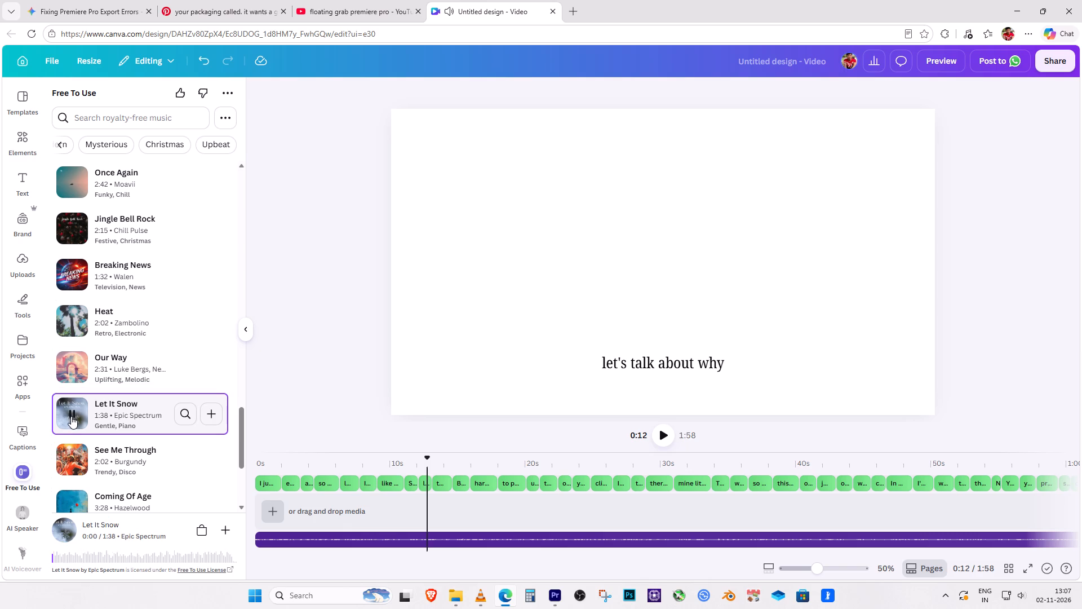
scroll(86, 458, "down", 1)
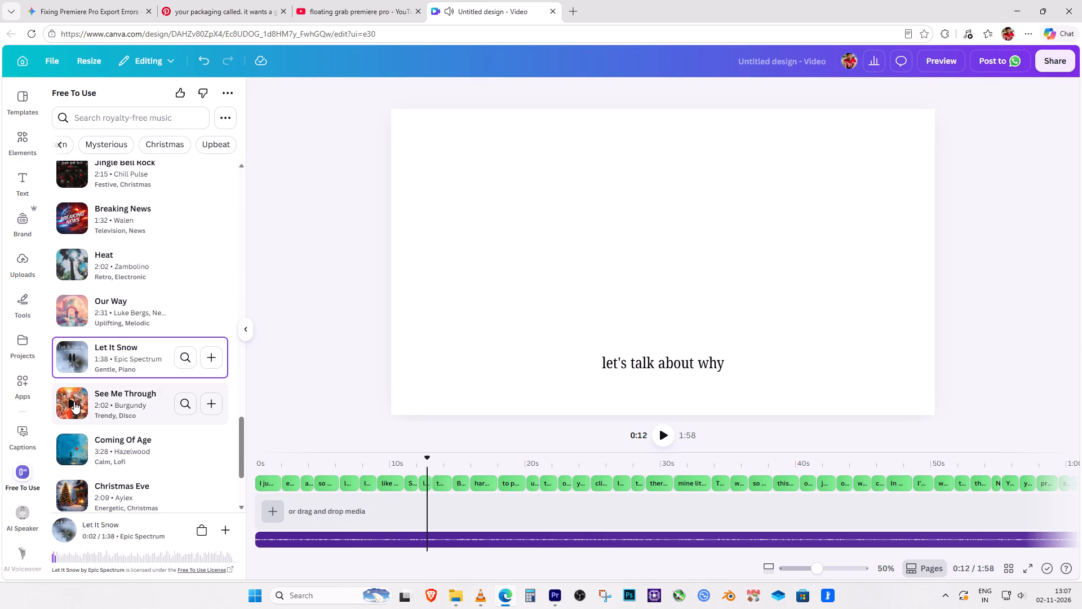
left_click(74, 401)
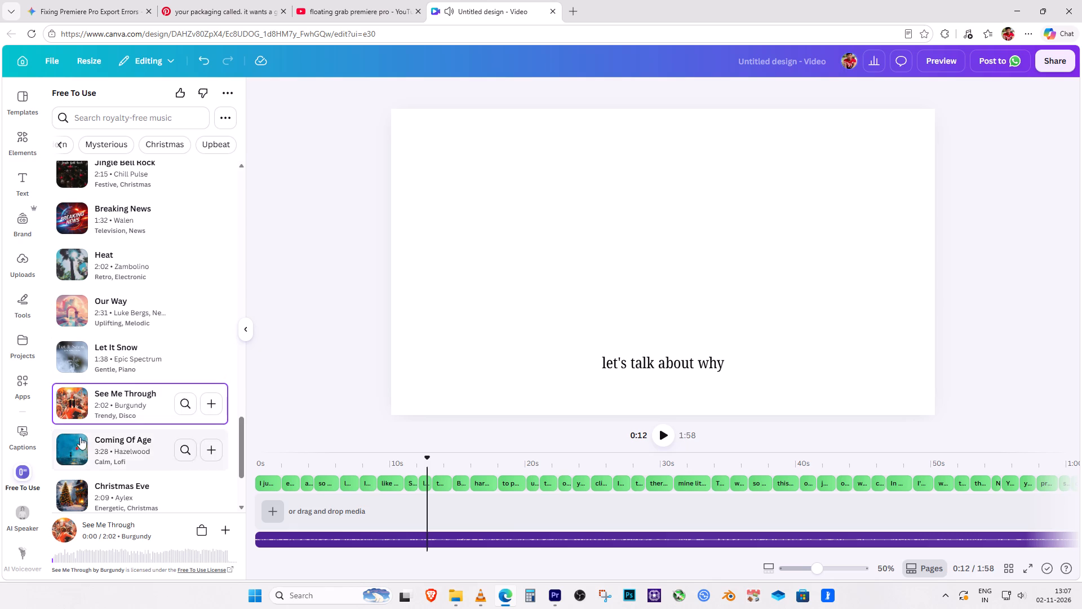
scroll(80, 437, "down", 1)
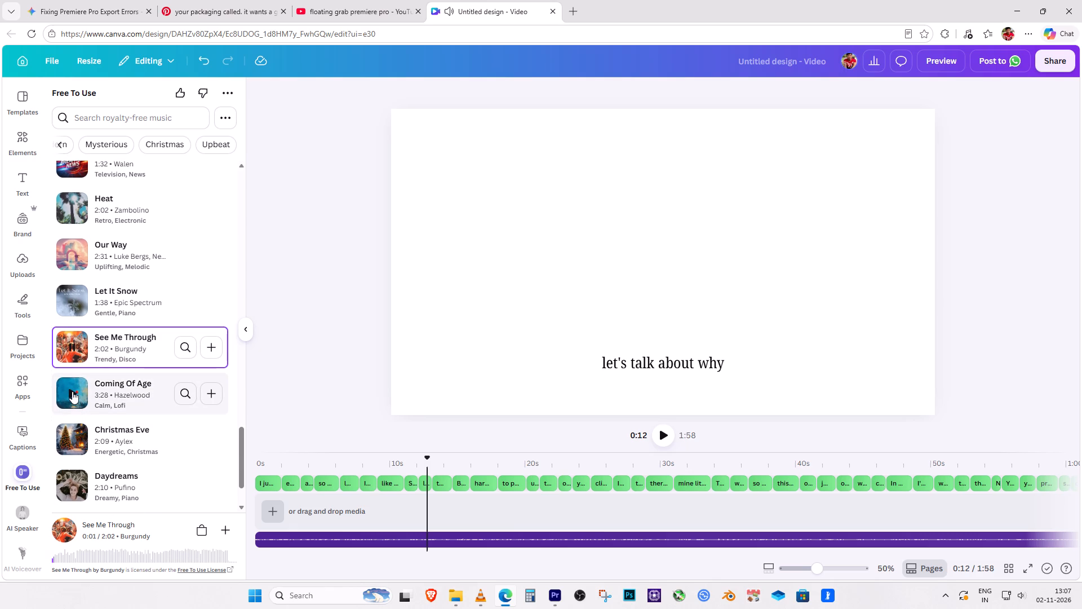
left_click(72, 391)
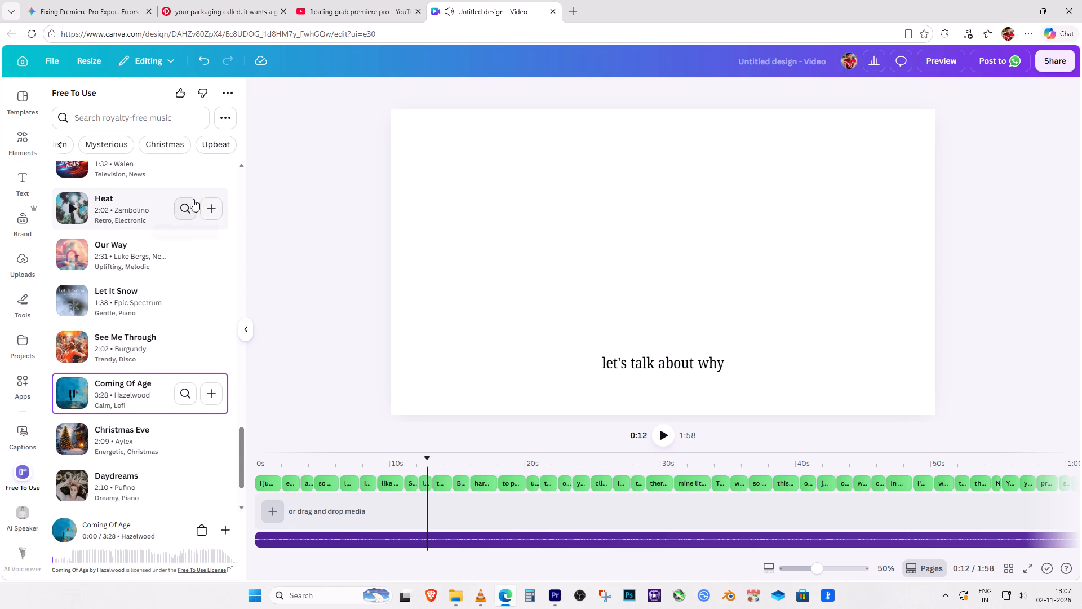
Audition the Upbeat tracks Take Off, OSAKA, Lifestyle Groove, Web Corporate, Move, Supersonic and Good Energy.
left_click(219, 143)
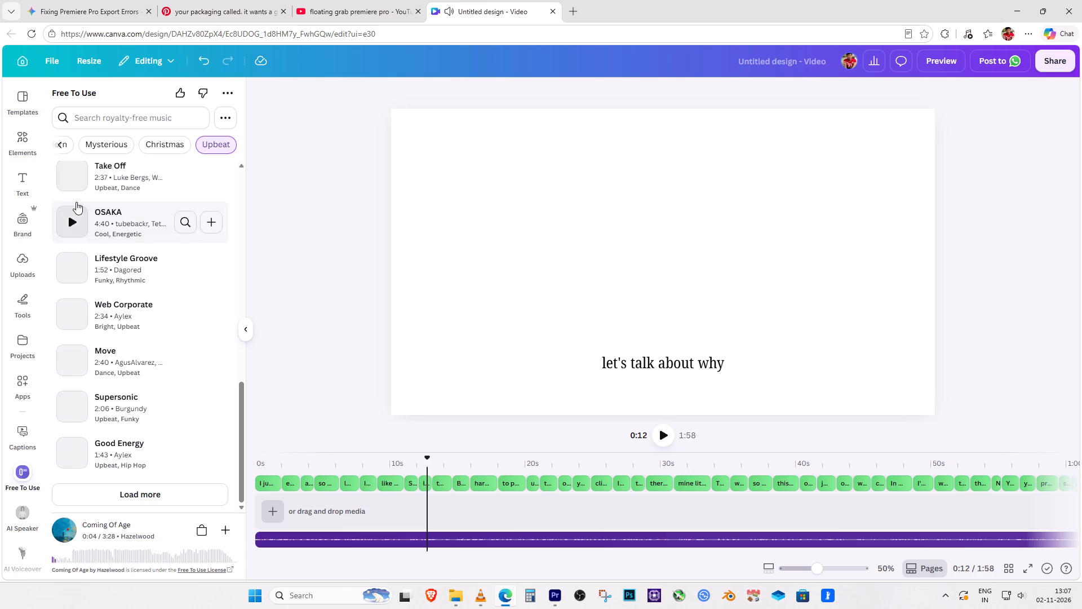
left_click(74, 174)
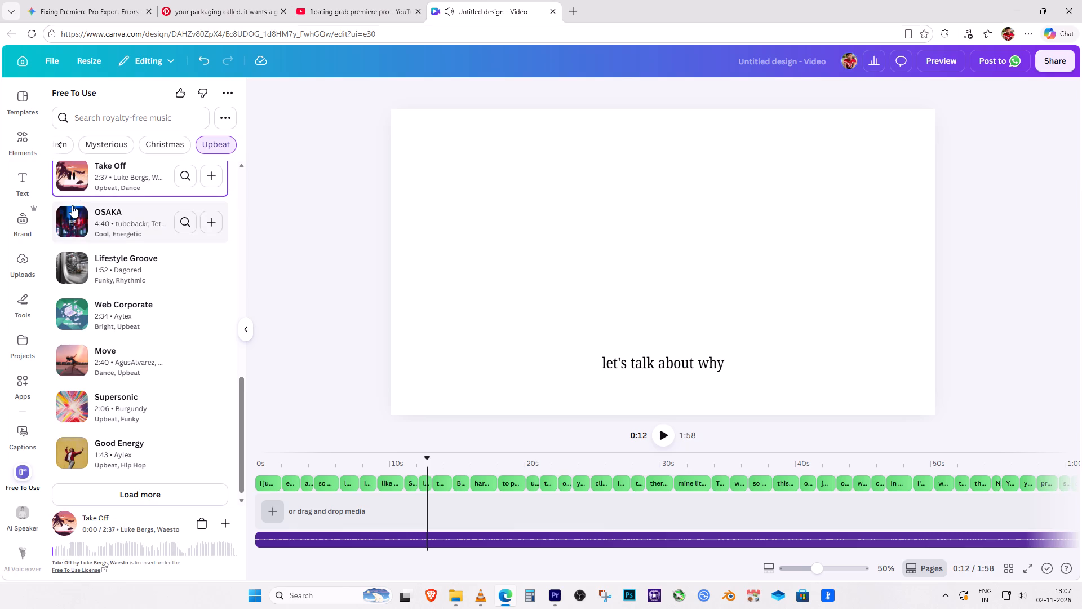
left_click(72, 221)
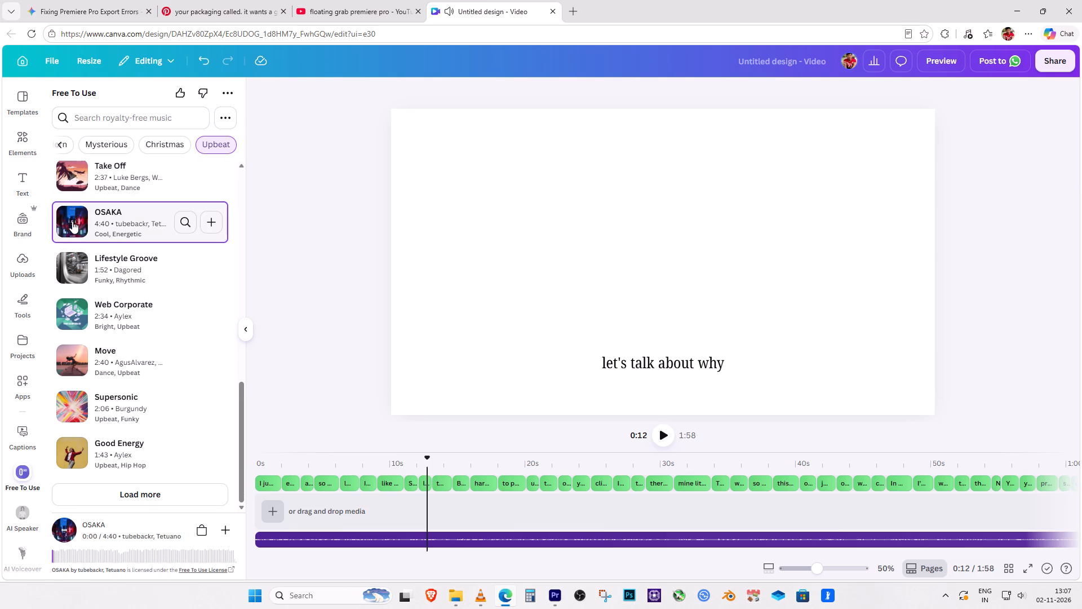
left_click(76, 266)
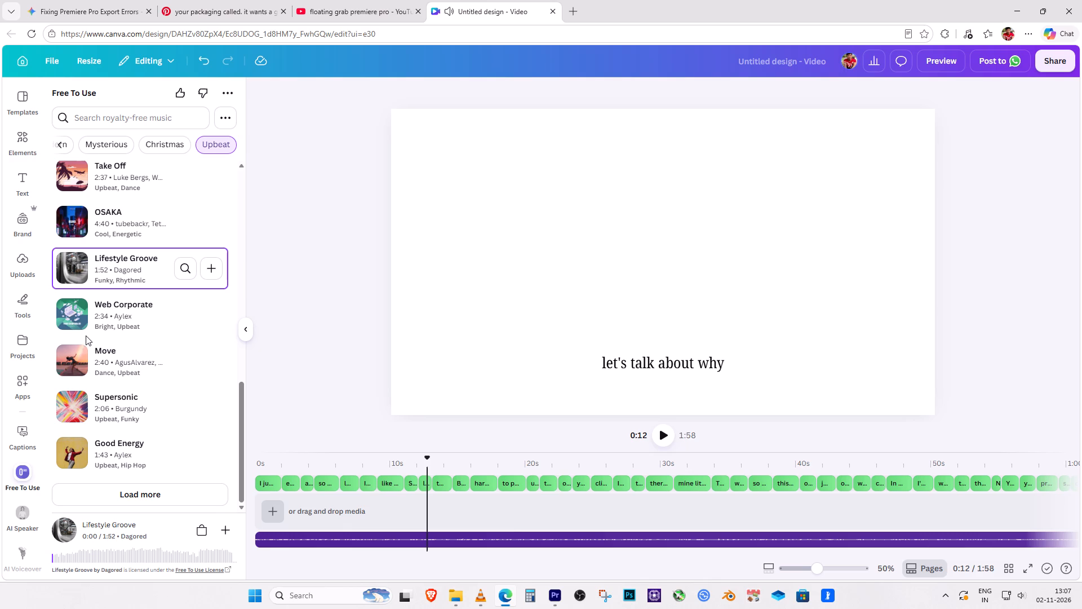
scroll(86, 336, "down", 1)
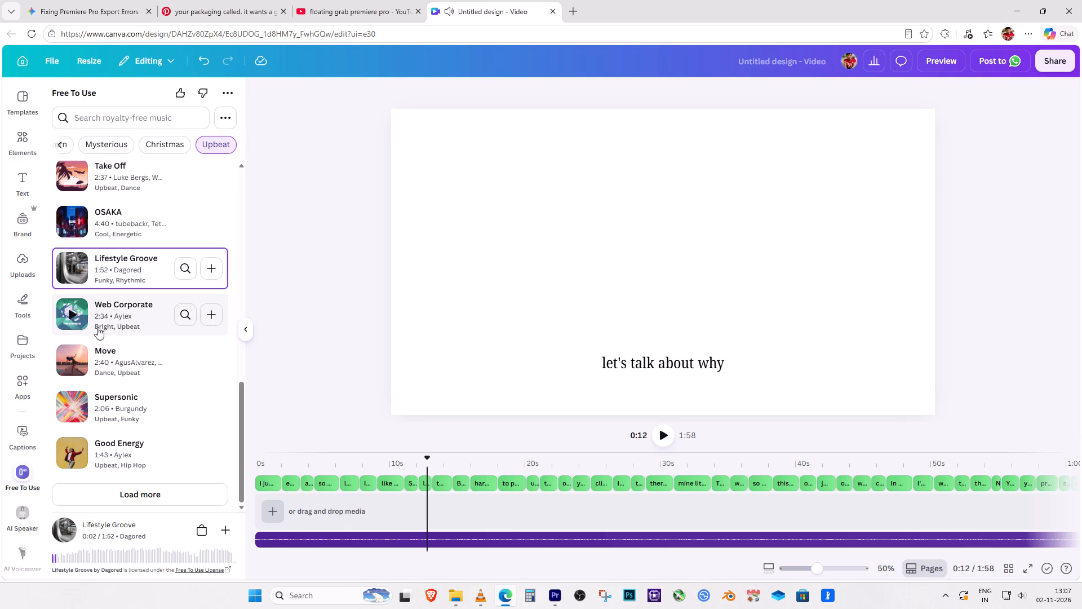
scroll(104, 333, "down", 1)
left_click(77, 317)
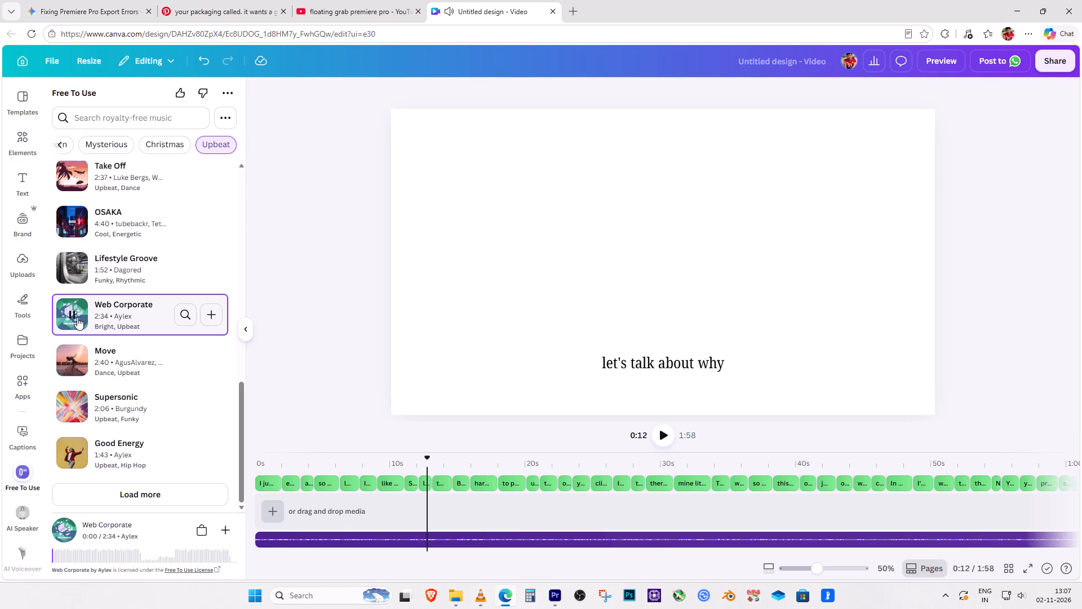
left_click(75, 363)
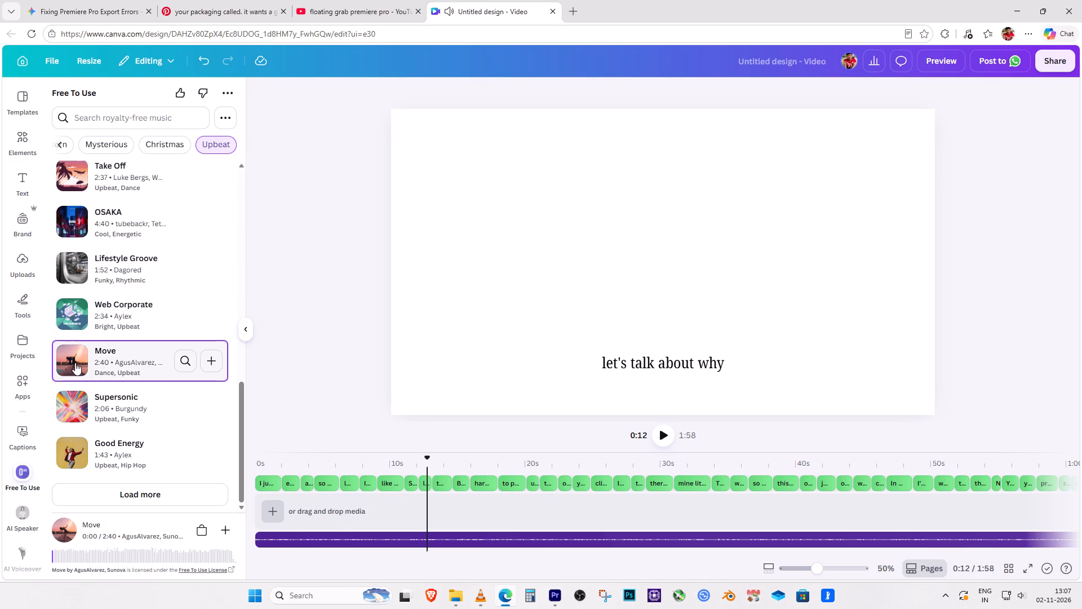
left_click(78, 401)
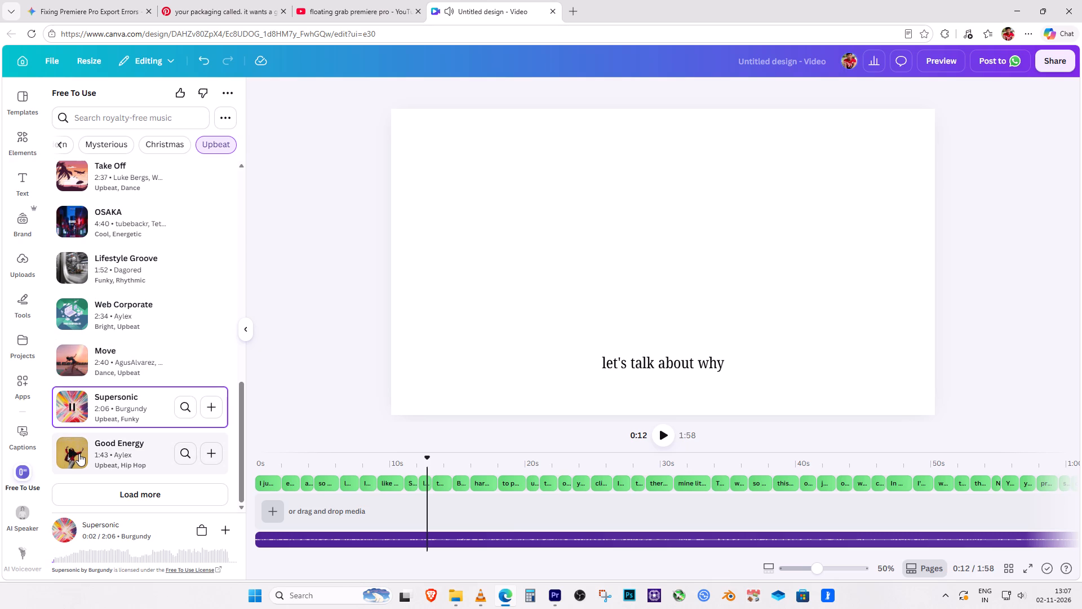
left_click(79, 453)
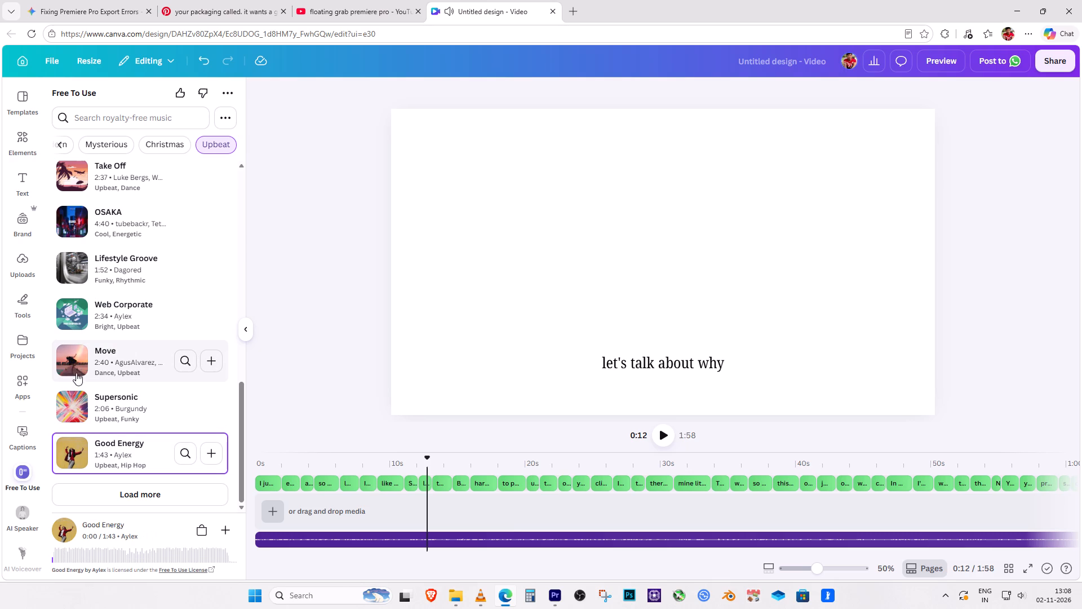
Check the Christmas and Mysterious music categories and audition the Mysterious tracks Agitation, Tension Rising and Stranger at Night.
left_click(170, 141)
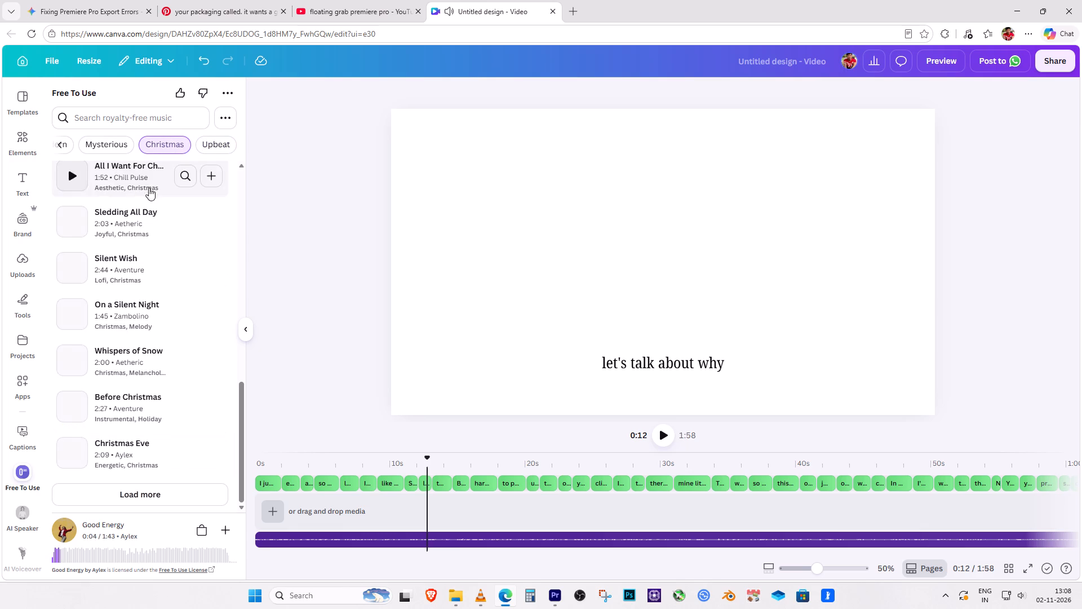
left_click(113, 142)
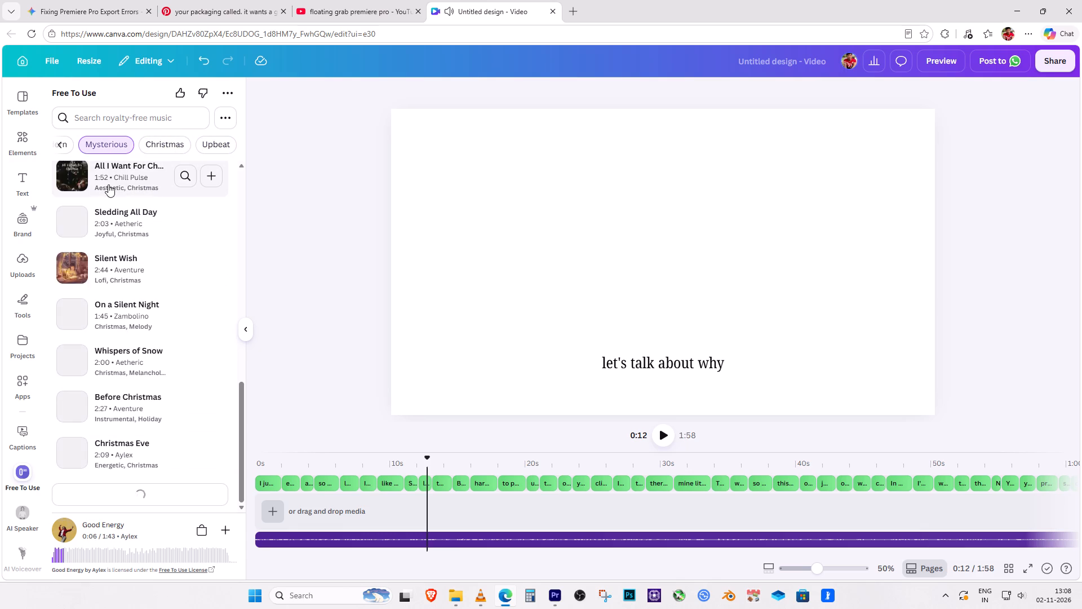
left_click(131, 176)
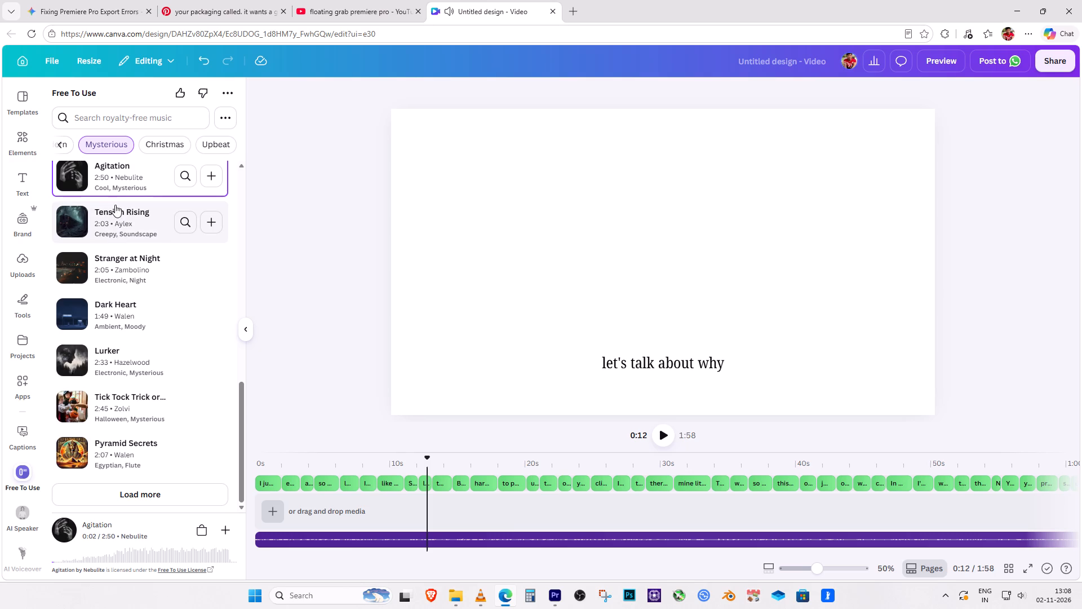
left_click(75, 222)
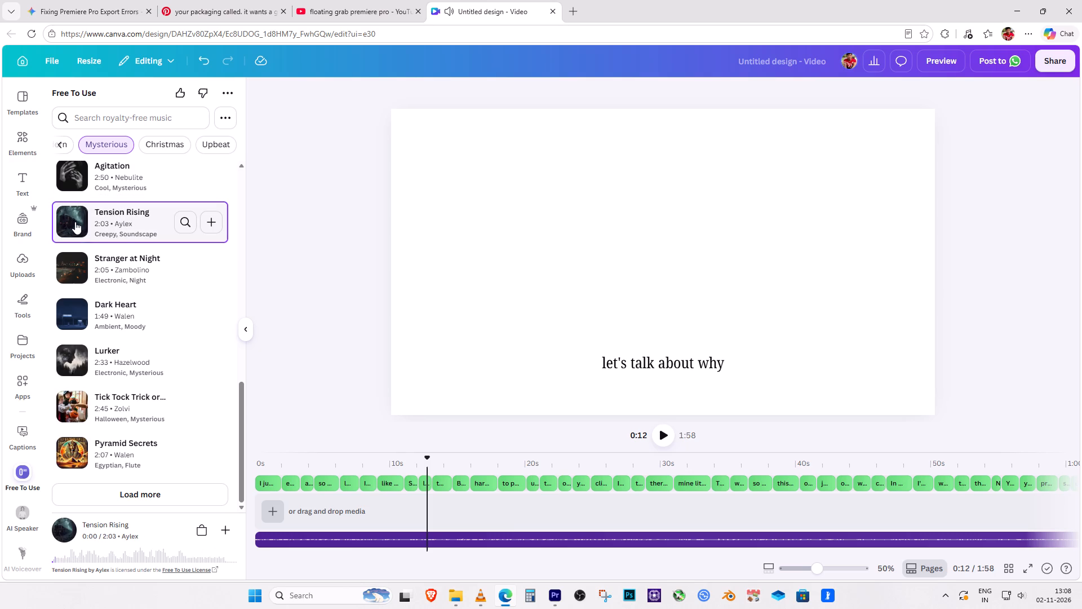
scroll(128, 343, "up", 2)
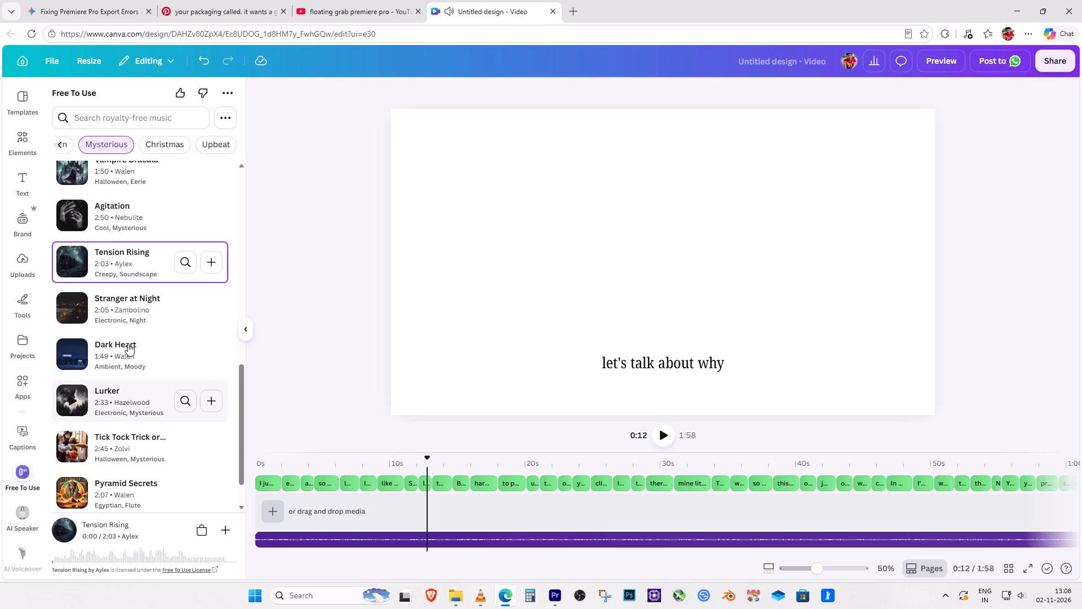
scroll(128, 343, "up", 1)
scroll(128, 343, "down", 2)
left_click(79, 326)
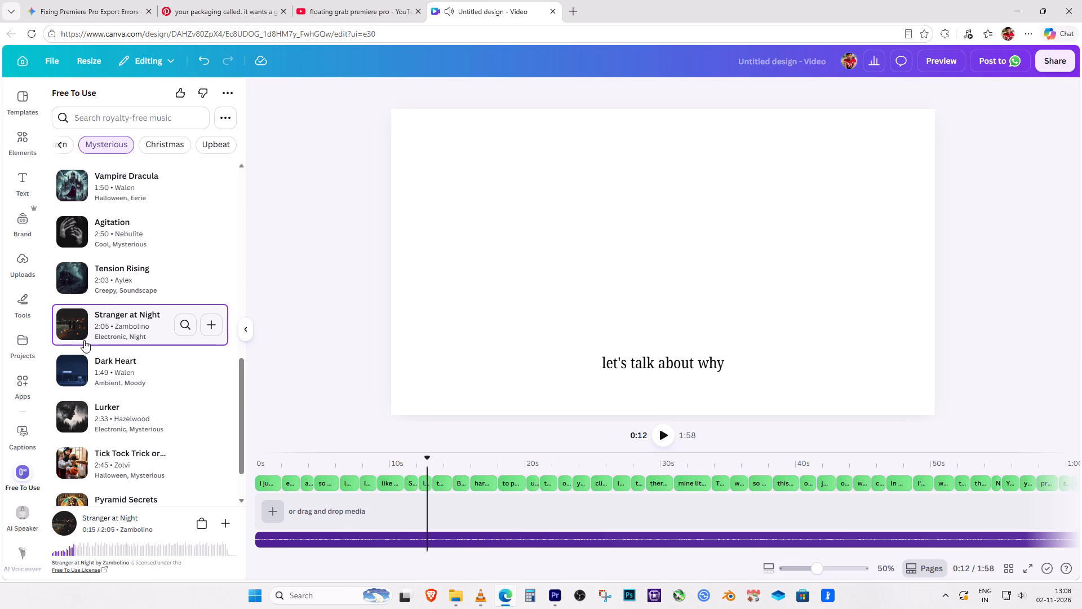
Switch to Premiere Pro, play the tutorial sequence against the Stranger at Night preview, and return to Canva in Edge.
left_click(556, 600)
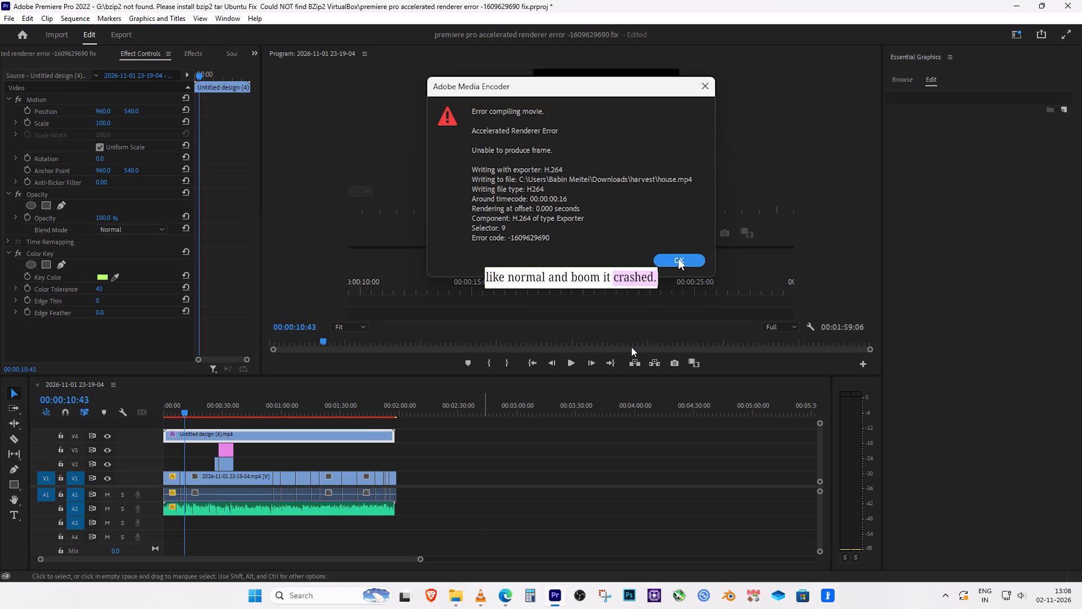
left_click(571, 362)
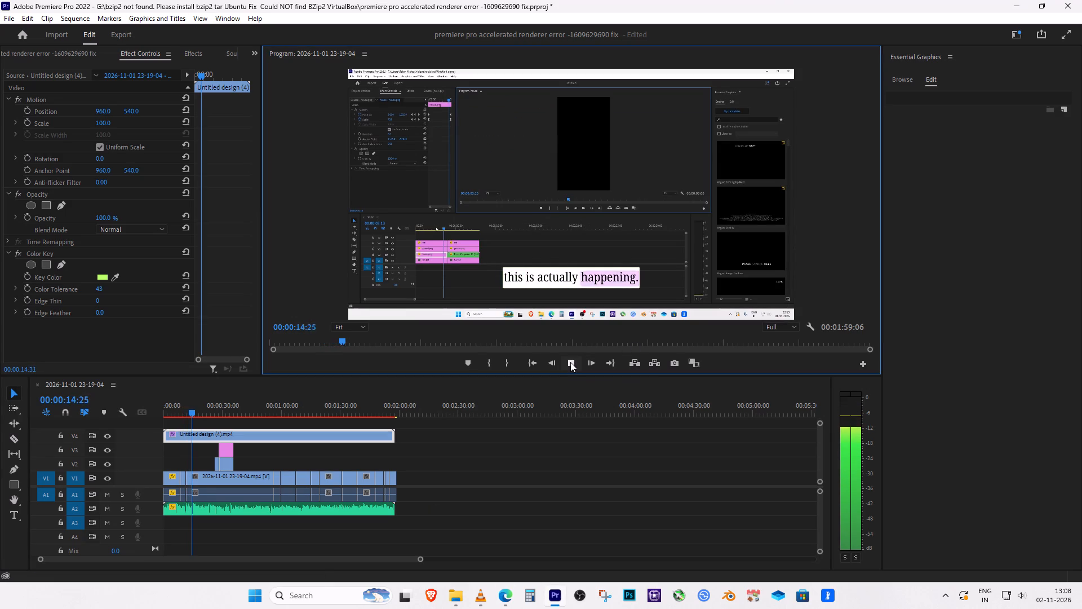
left_click(570, 362)
left_click(484, 599)
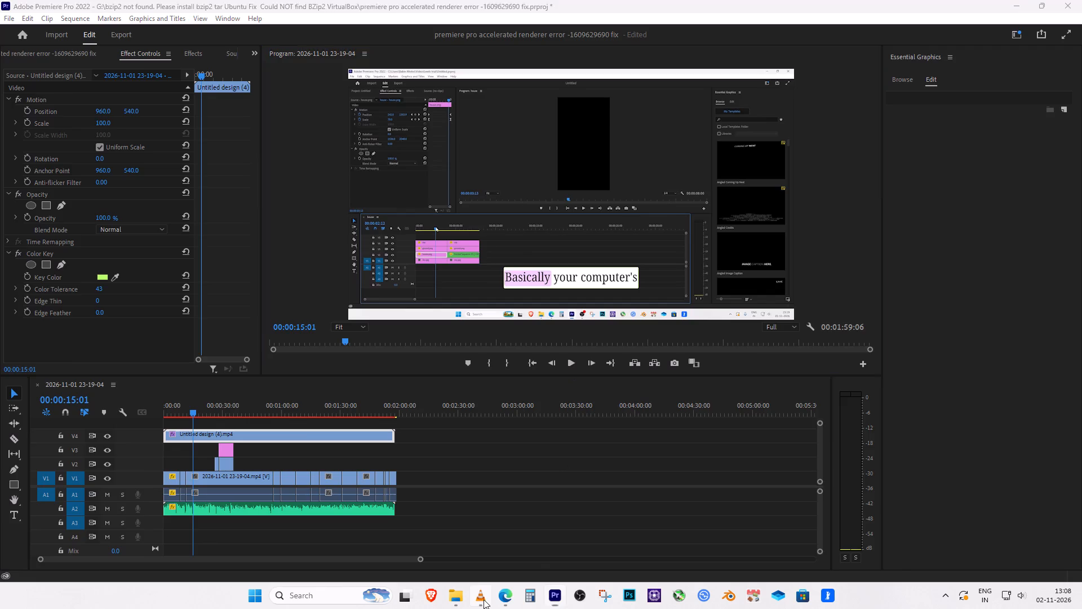
left_click(500, 598)
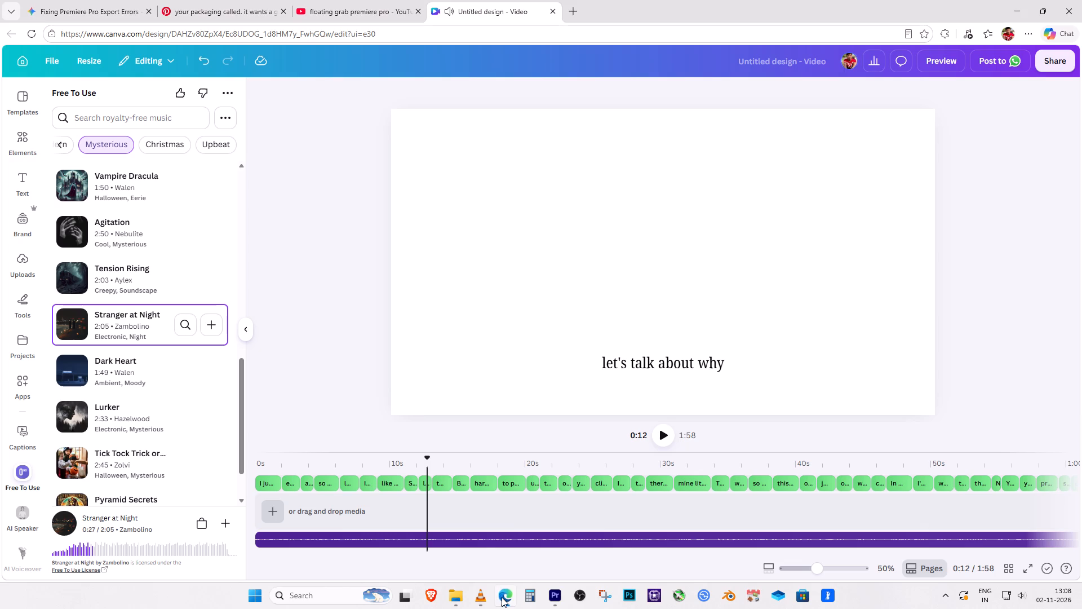
Add the Stranger at Night track to the Canva video timeline, dismiss the attribution notice and stop the track preview.
left_click(215, 332)
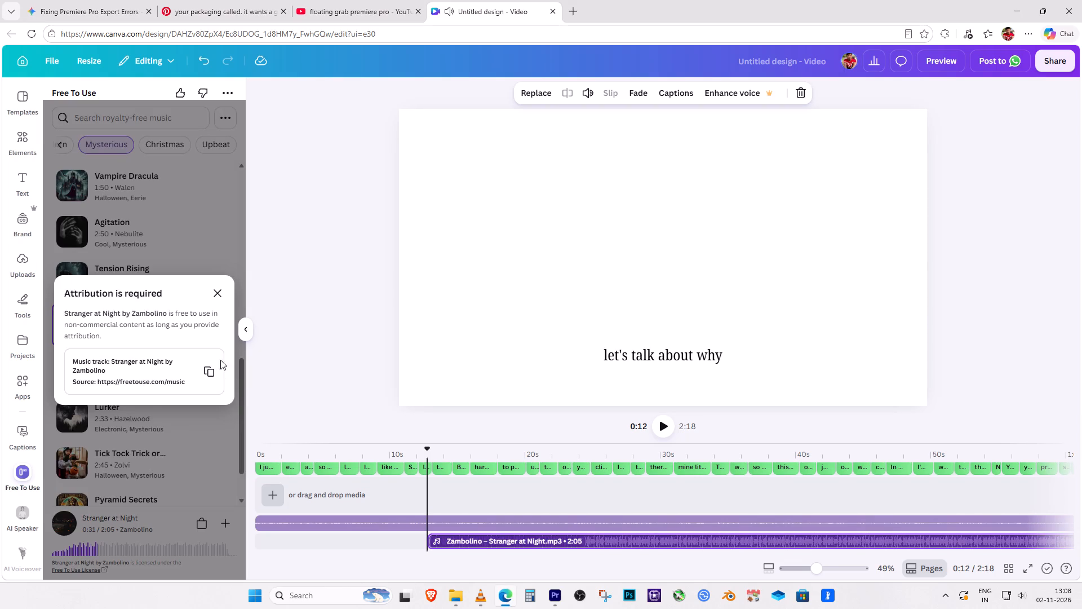
left_click(213, 295)
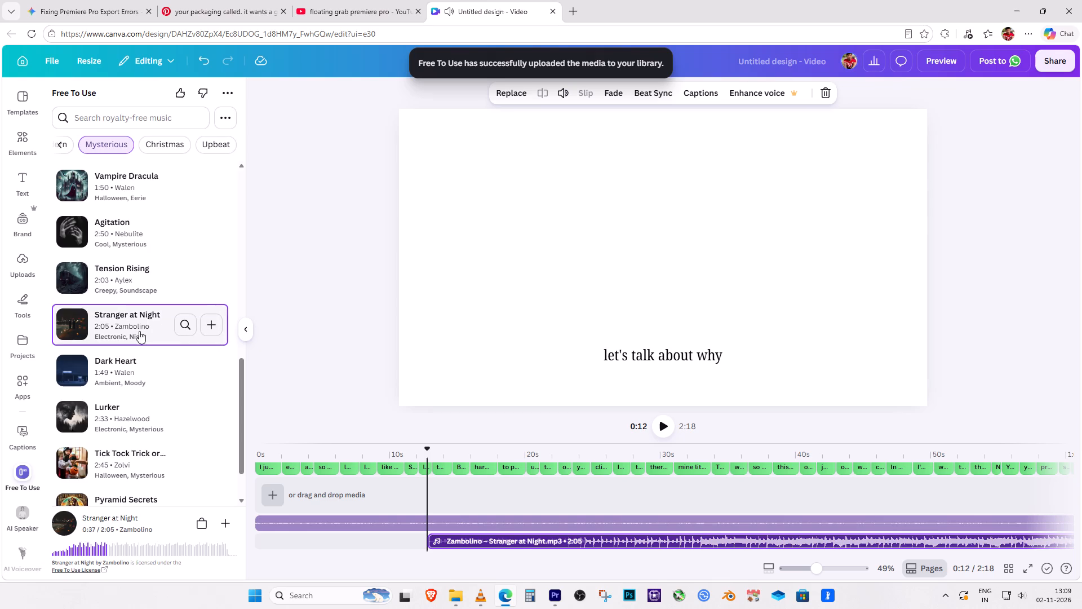
left_click(110, 322)
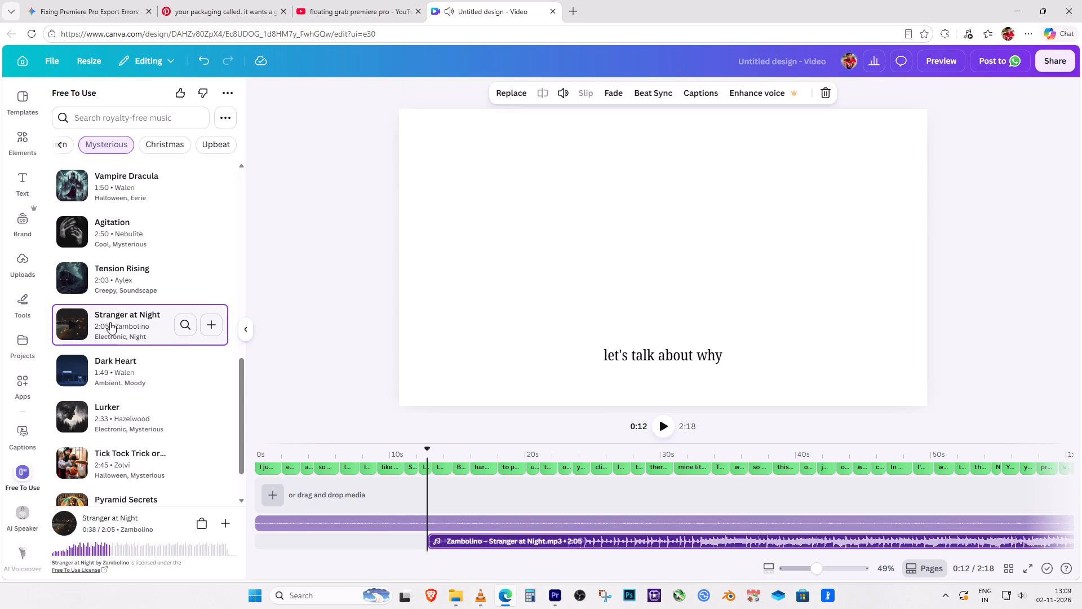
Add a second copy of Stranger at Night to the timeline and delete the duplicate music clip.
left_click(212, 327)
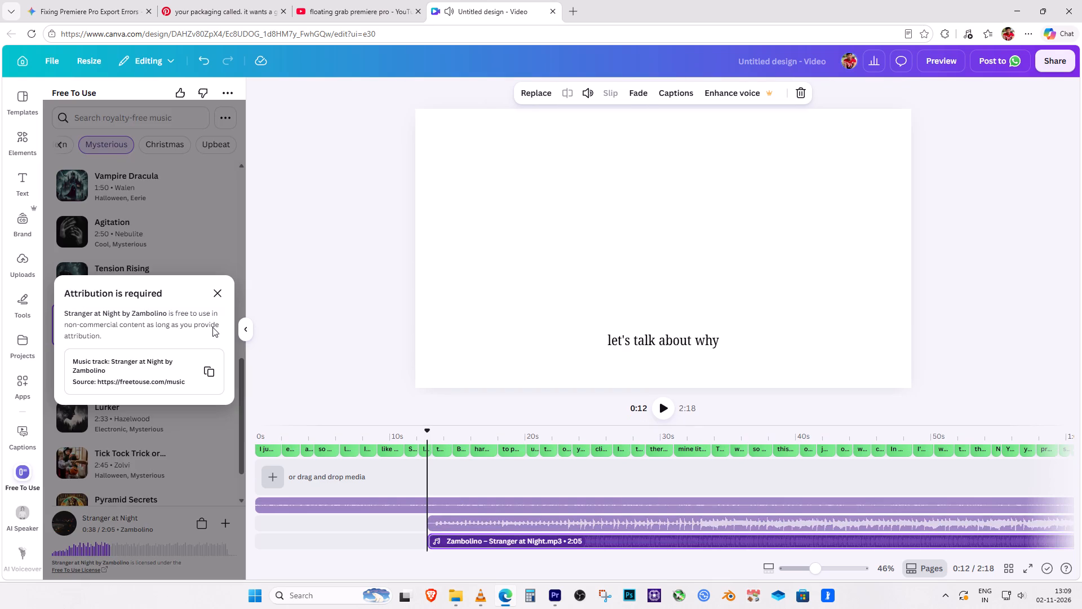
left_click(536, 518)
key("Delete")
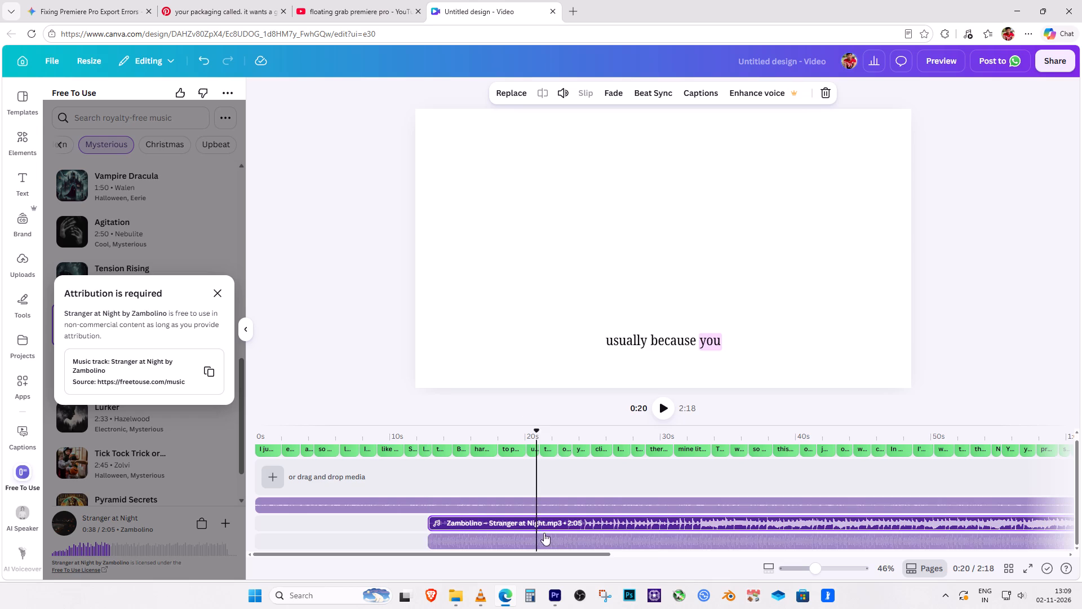
Move the Stranger at Night music clip to the very start of the timeline.
scroll(556, 521, "down", 2)
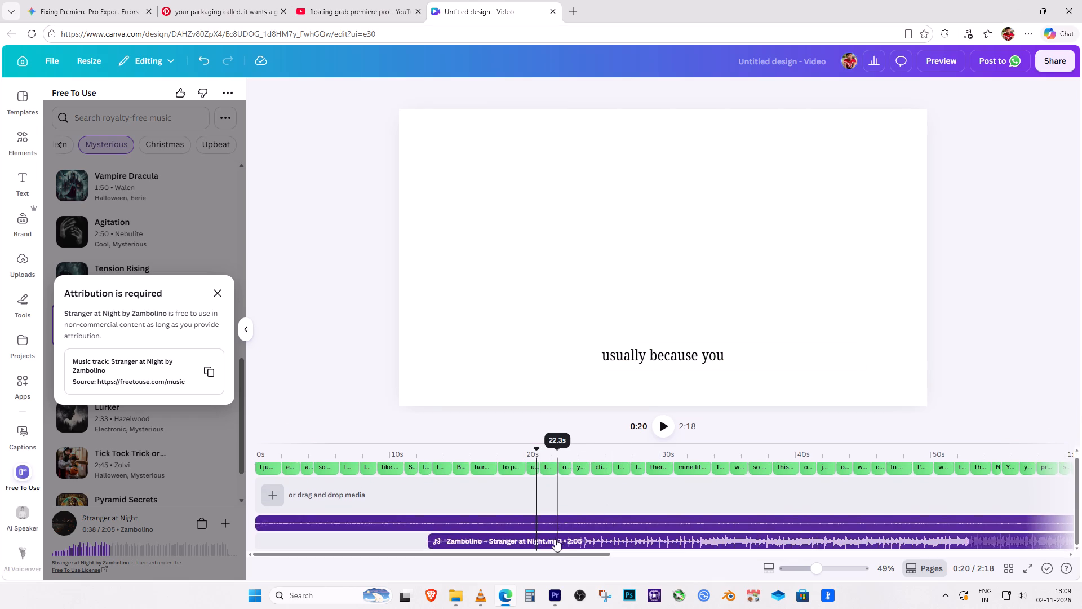
left_click_drag(554, 539, 447, 535)
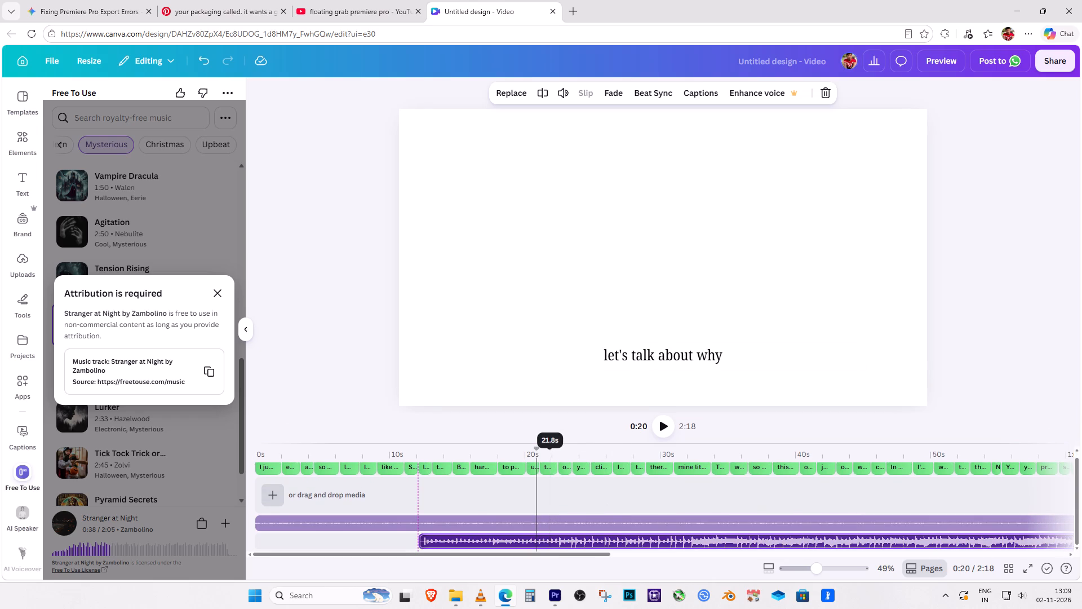
left_click_drag(499, 544, 298, 536)
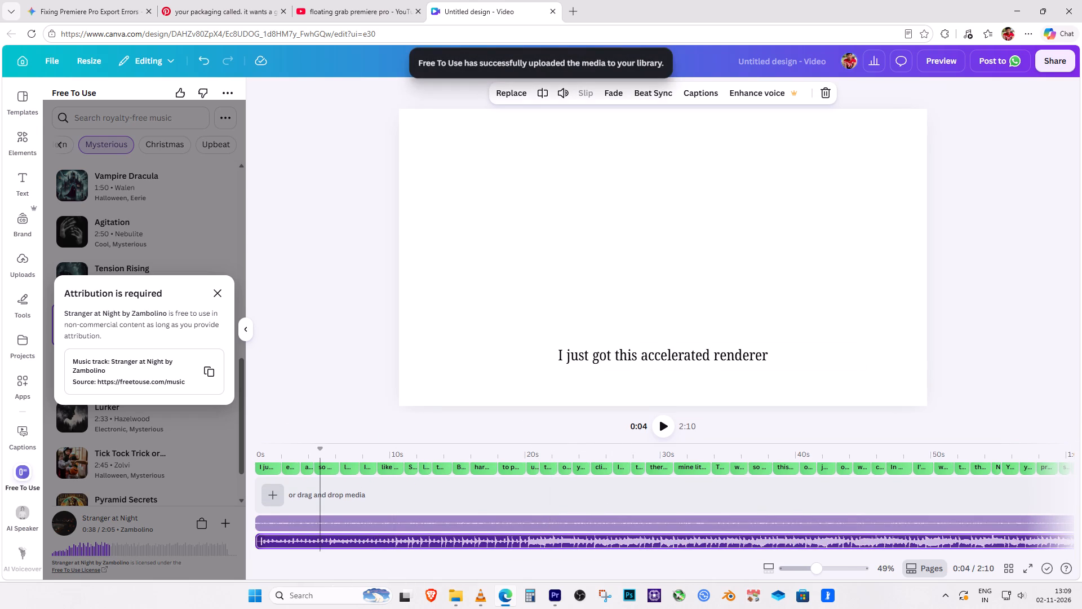
Play the Canva video from the start to hear the music under the voice-over.
left_click_drag(318, 449, 219, 453)
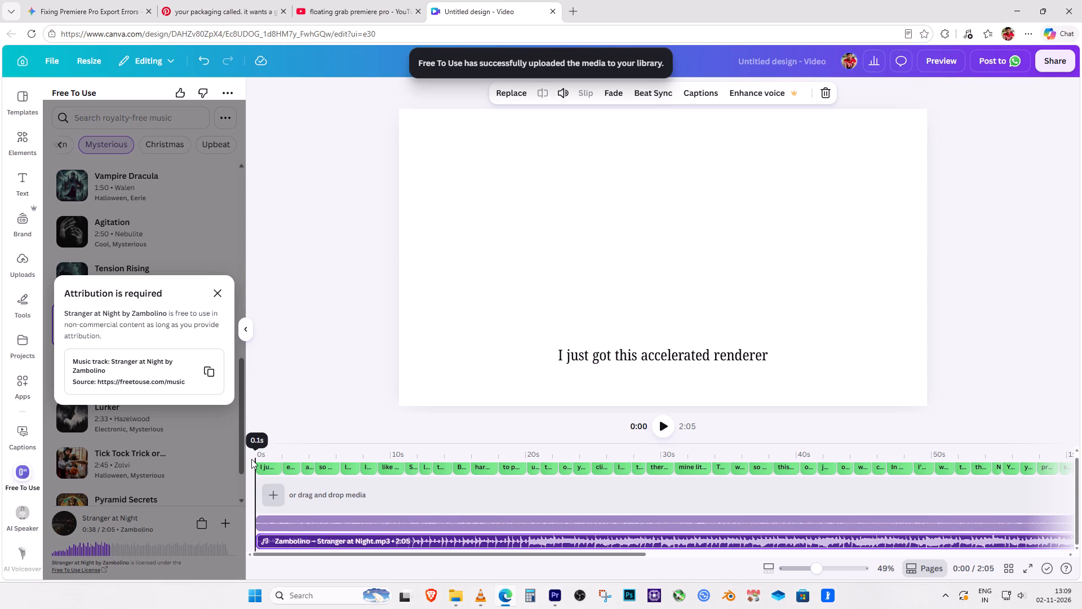
left_click(251, 459)
left_click(654, 425)
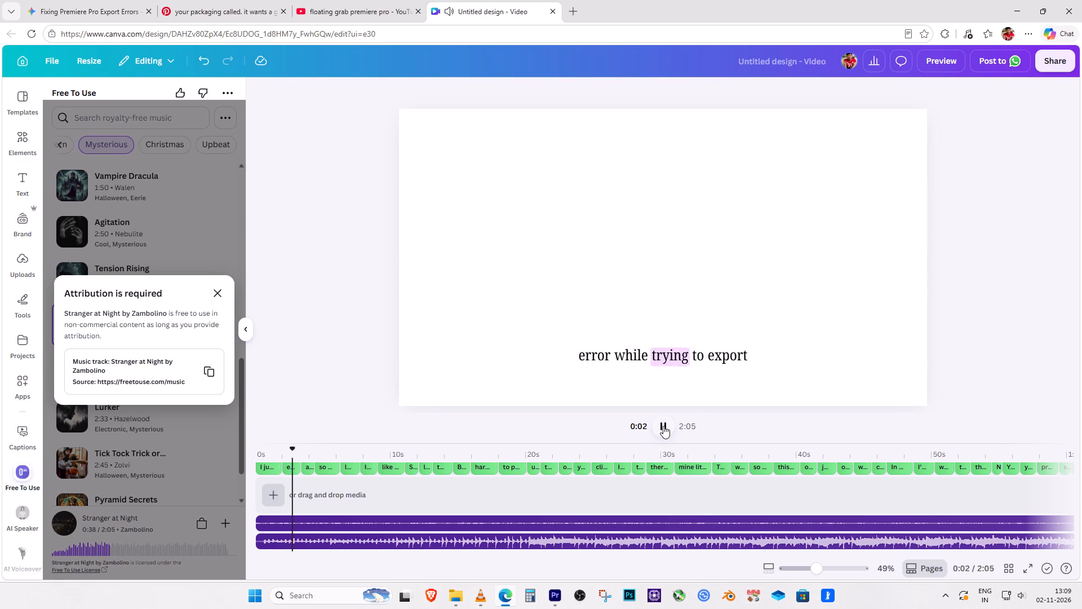
left_click(663, 426)
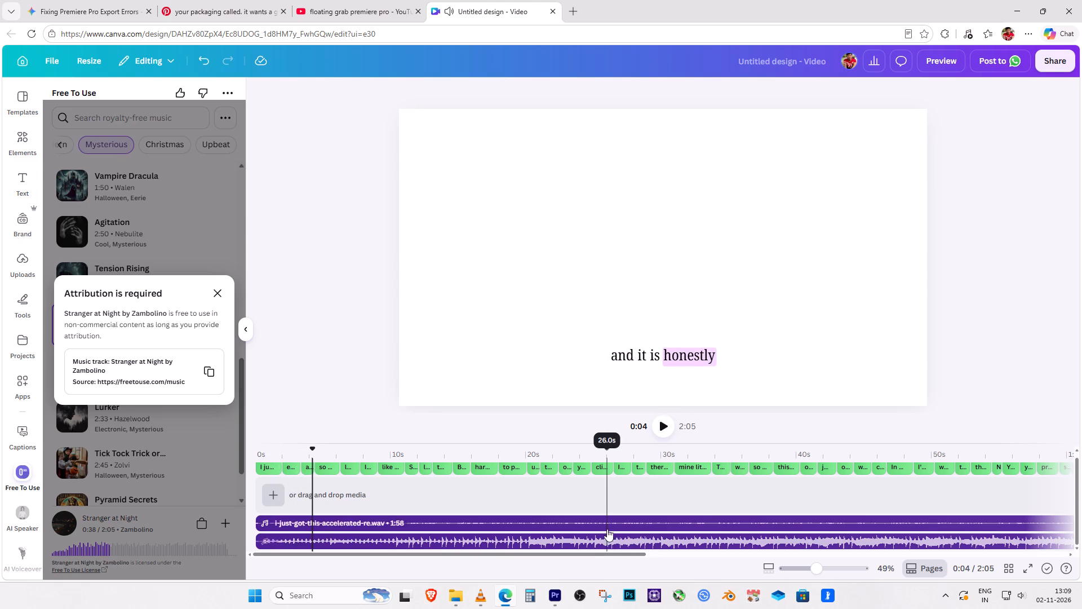
Delete the i-just-got-this-accelerated-re.wav voice-over from the timeline and play briefly to check the remaining music.
left_click(608, 525)
key("Delete")
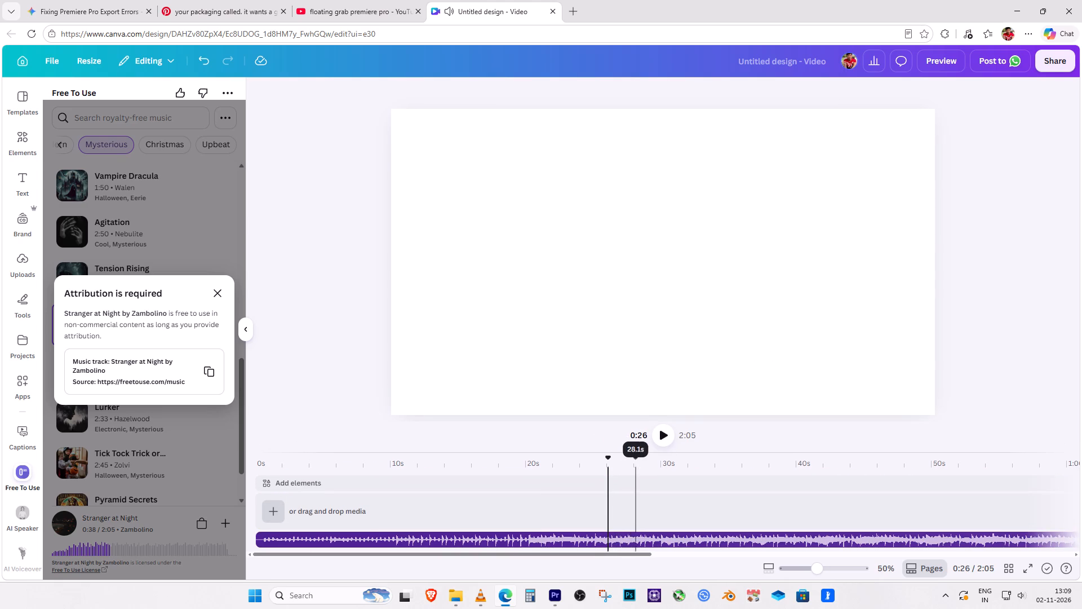
left_click(662, 432)
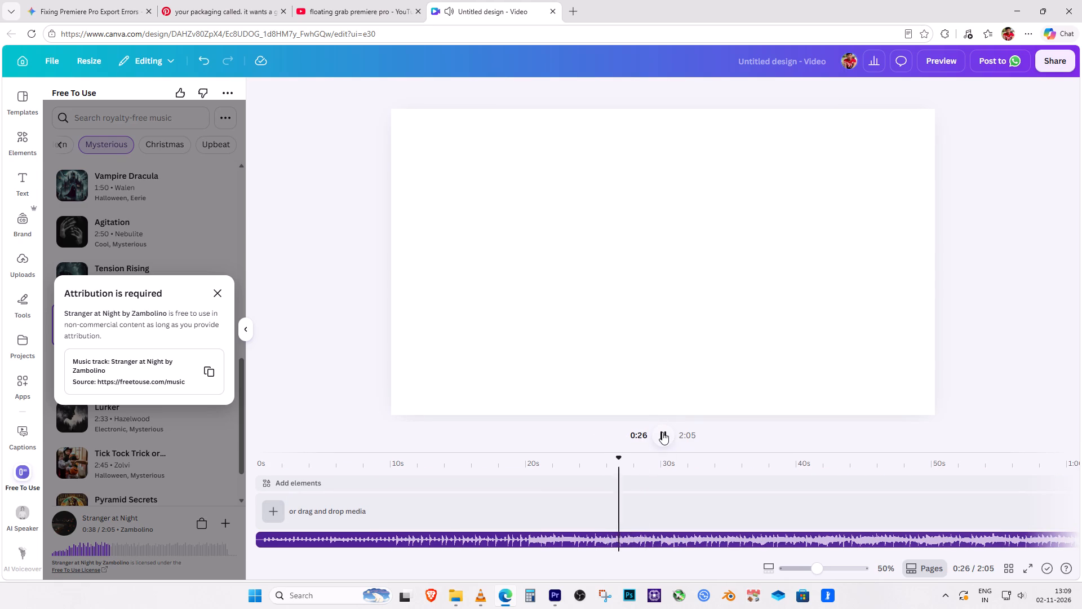
left_click(662, 432)
Download the music-only design as an MP4 video at 1080p.
left_click(1048, 56)
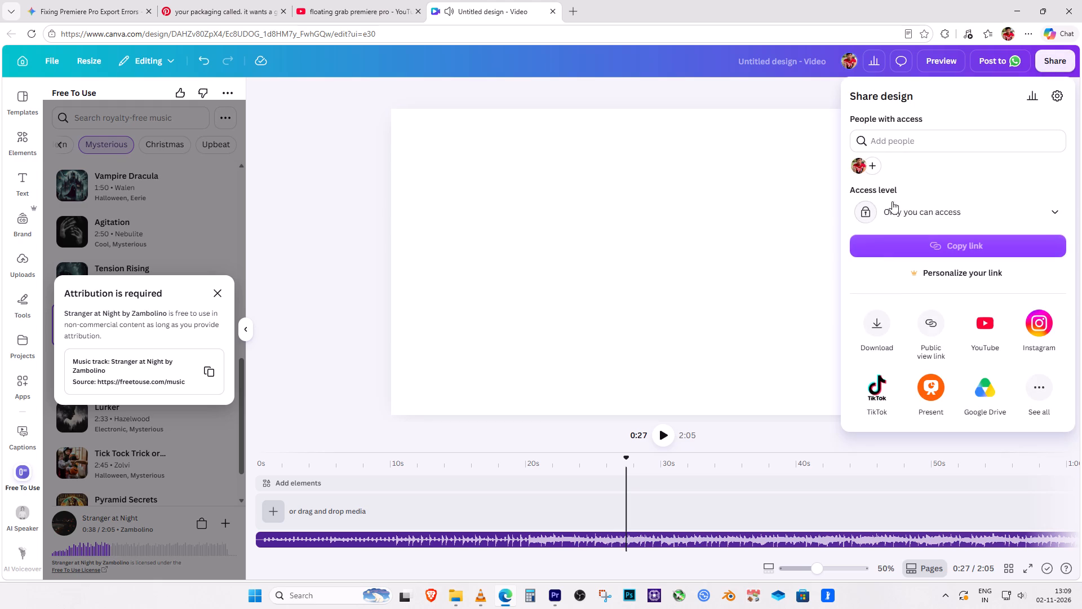
left_click(878, 334)
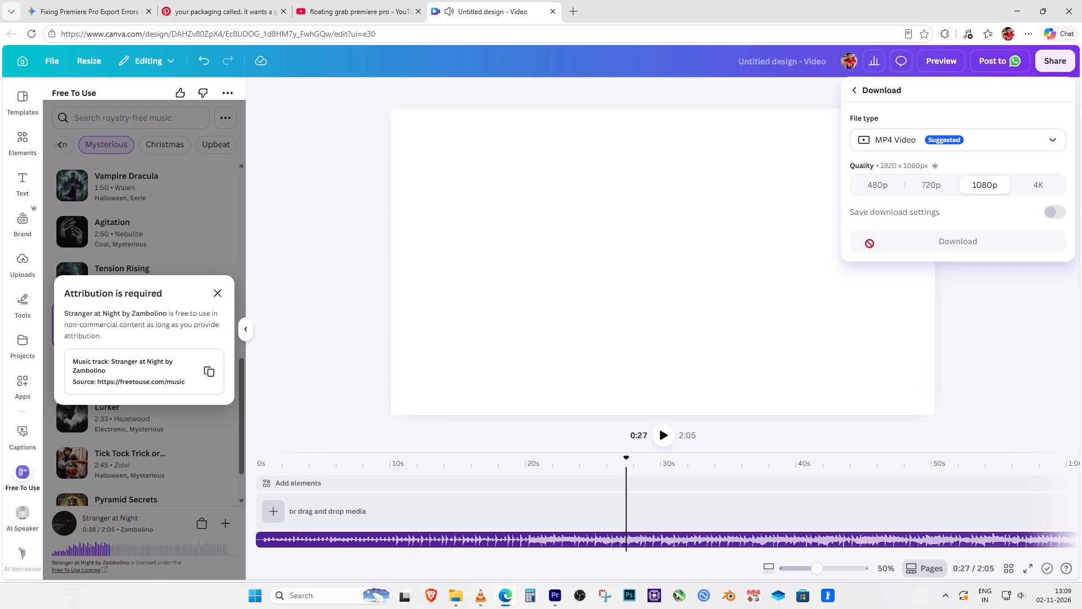
left_click(948, 240)
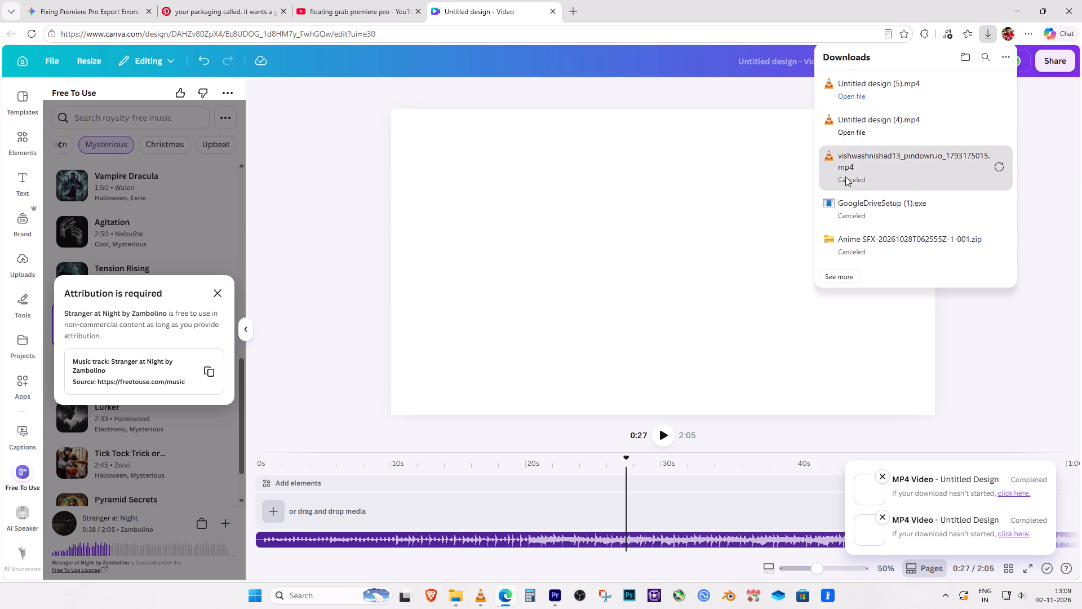
Switch to Premiere Pro and place the downloaded Untitled design (5).mp4 on the timeline in the empty area past the existing clips.
left_click_drag(892, 84, 618, 568)
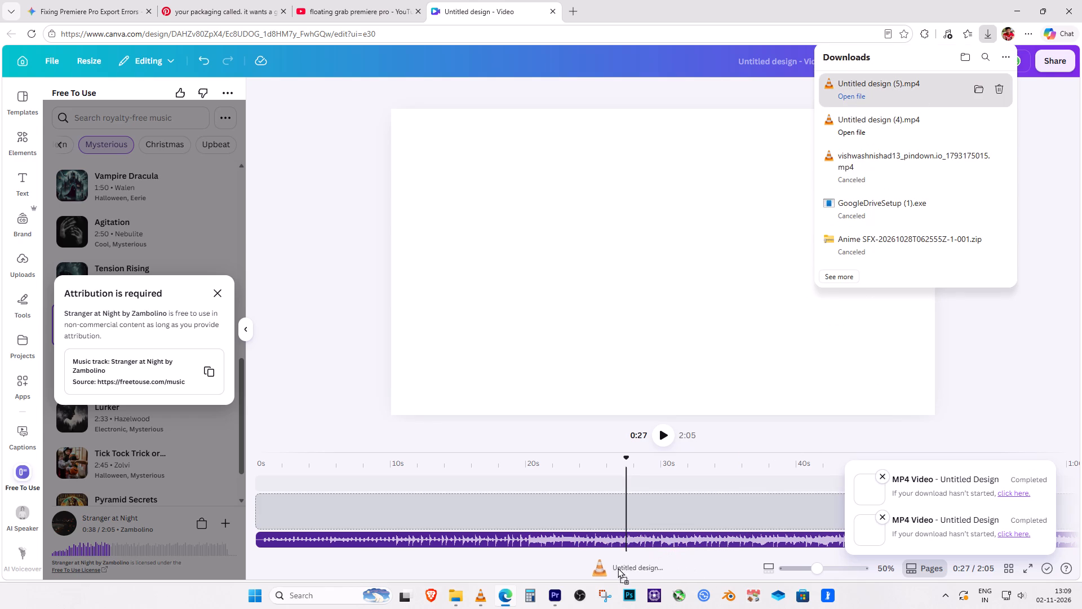
left_click_drag(618, 568, 556, 596)
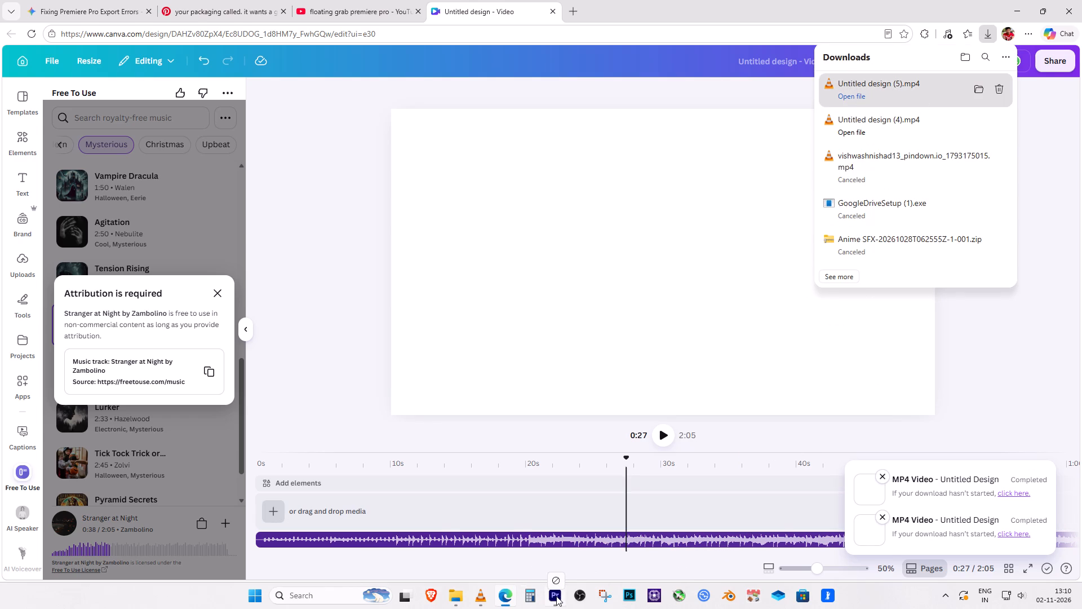
left_click_drag(556, 596, 501, 469)
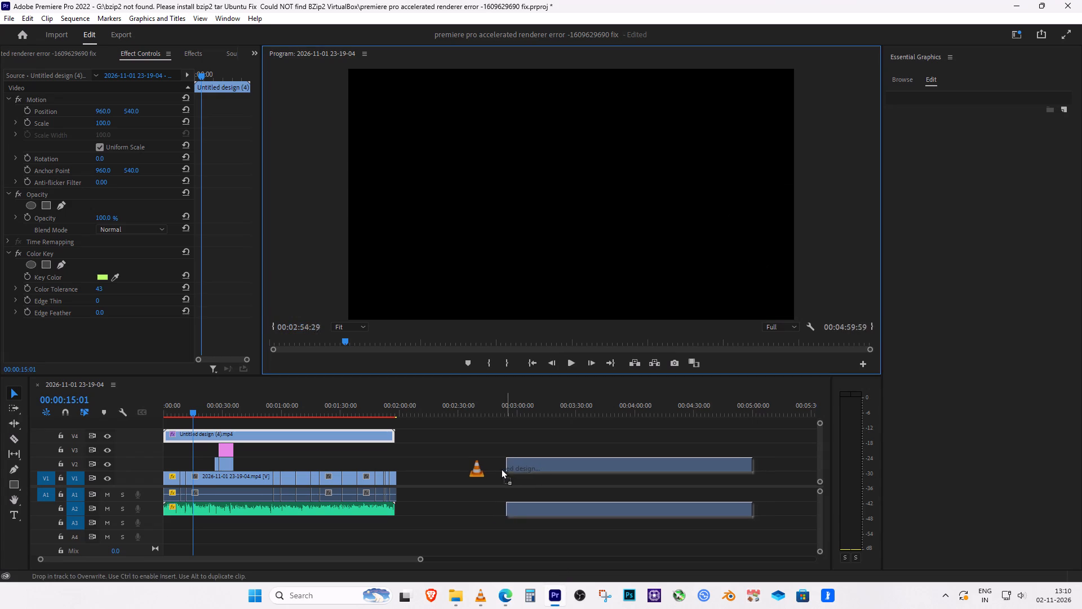
left_click_drag(501, 469, 491, 467)
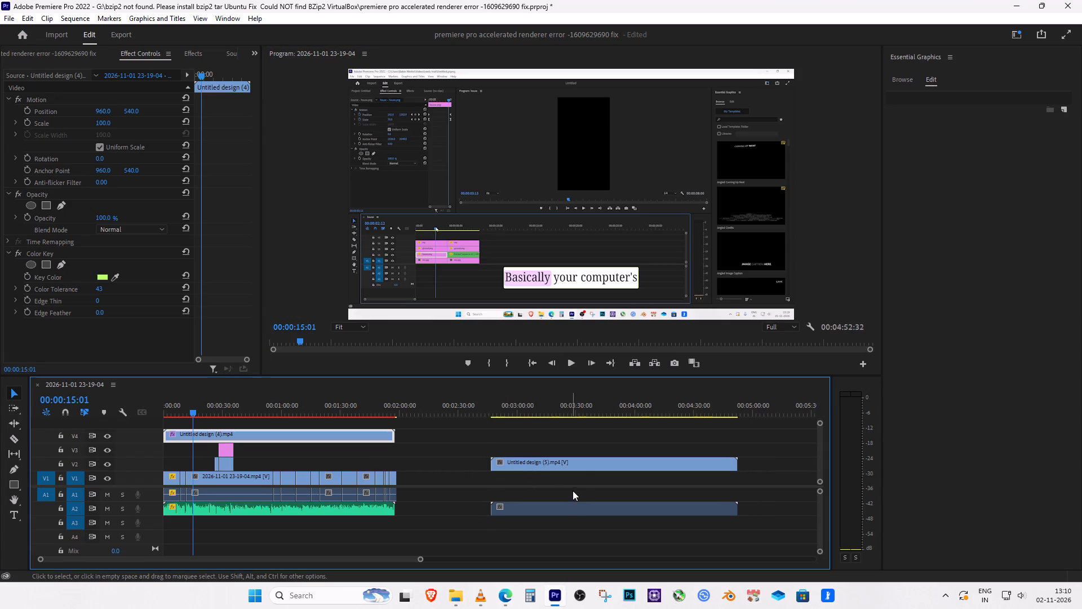
Delete the blank video part of the Untitled design (5).mp4 clip, keeping its audio.
left_click(581, 466, "alt")
key("Delete")
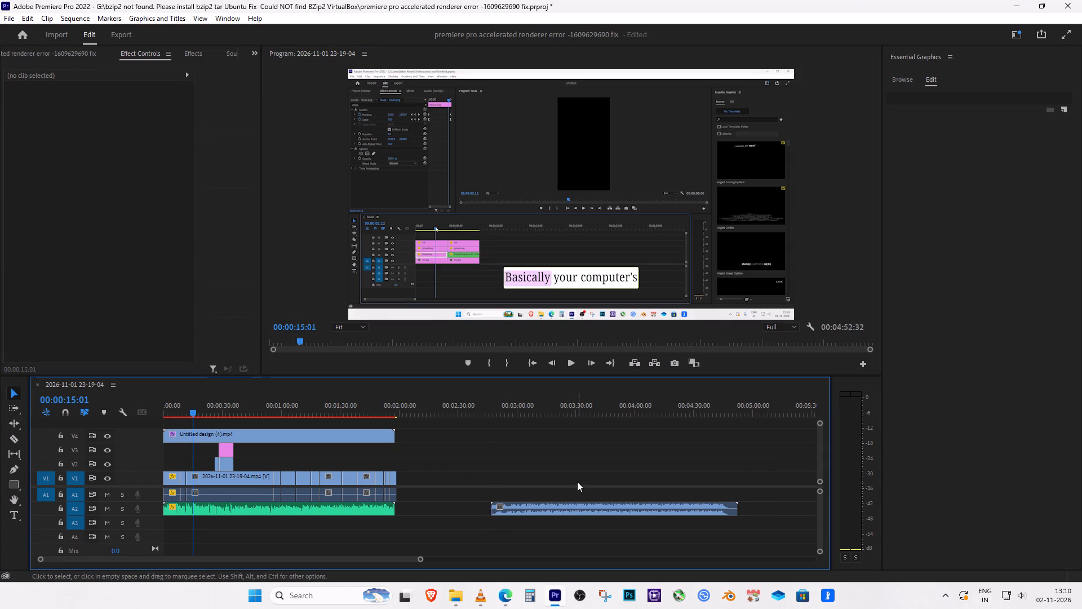
Move the music audio onto track A3 at the very start of the sequence, below the voice-over.
left_click_drag(565, 510, 211, 527)
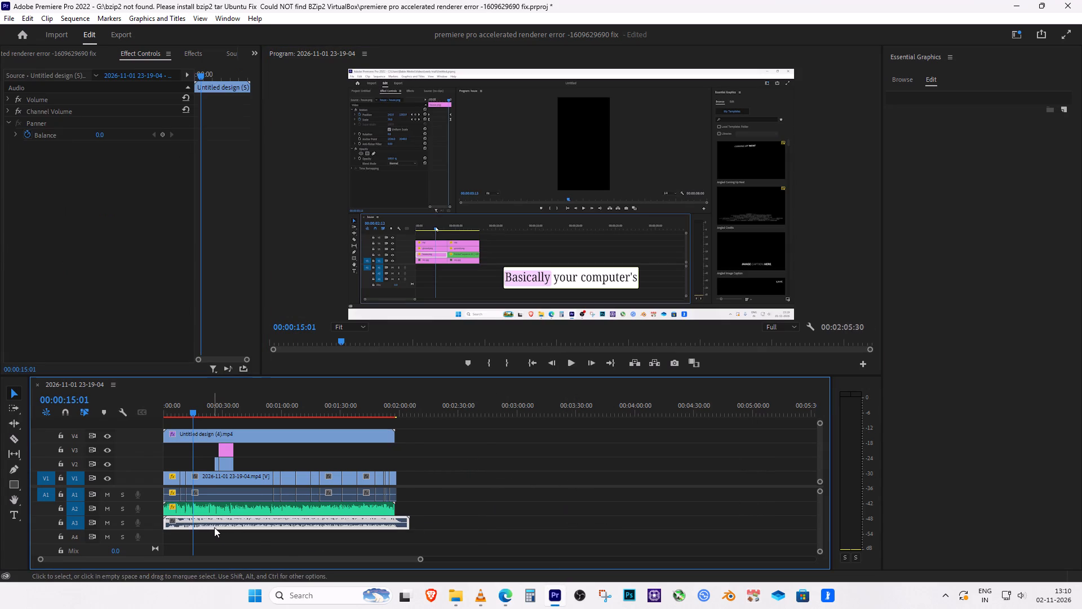
left_click_drag(258, 528, 247, 528)
Cut the A3 music clip level with the end of the voice-over and delete the leftover piece.
key("c")
left_click(396, 521)
key("v")
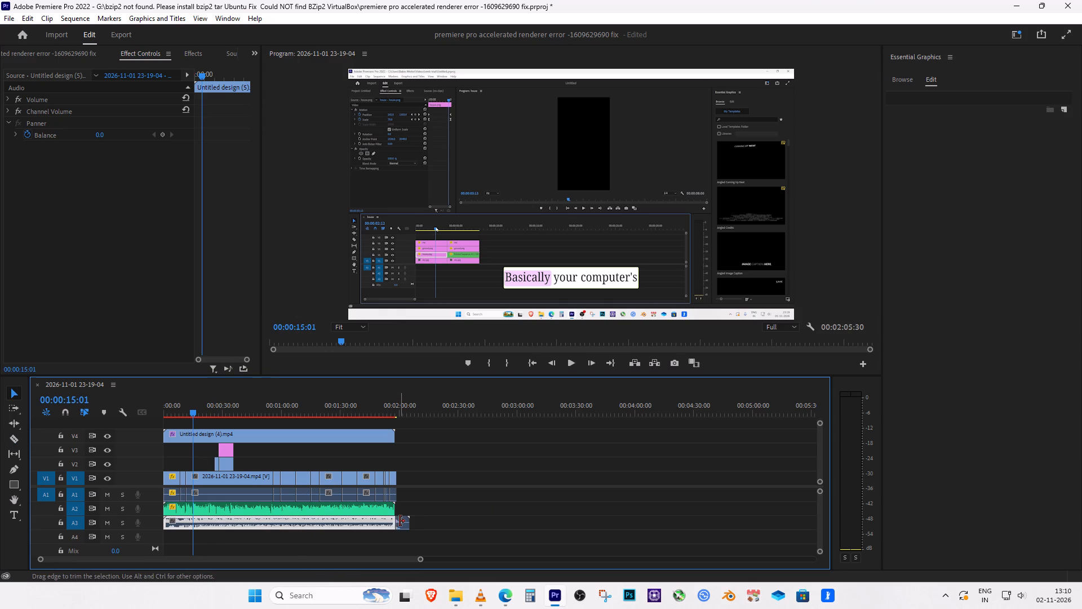
left_click(400, 521)
left_click(406, 526)
key("Delete")
left_click(400, 525)
left_click(403, 524)
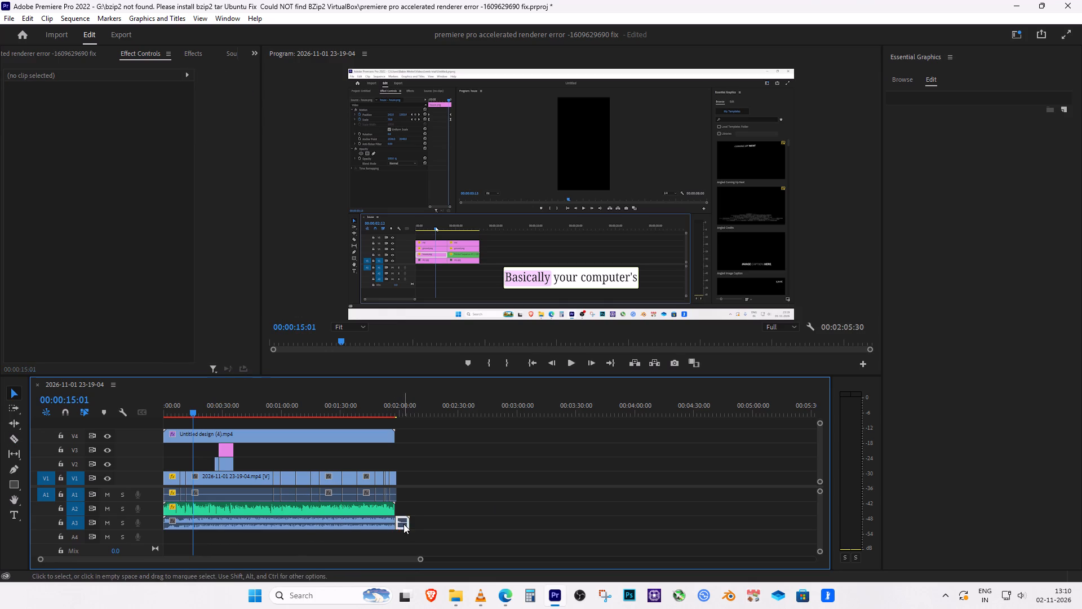
key("Delete")
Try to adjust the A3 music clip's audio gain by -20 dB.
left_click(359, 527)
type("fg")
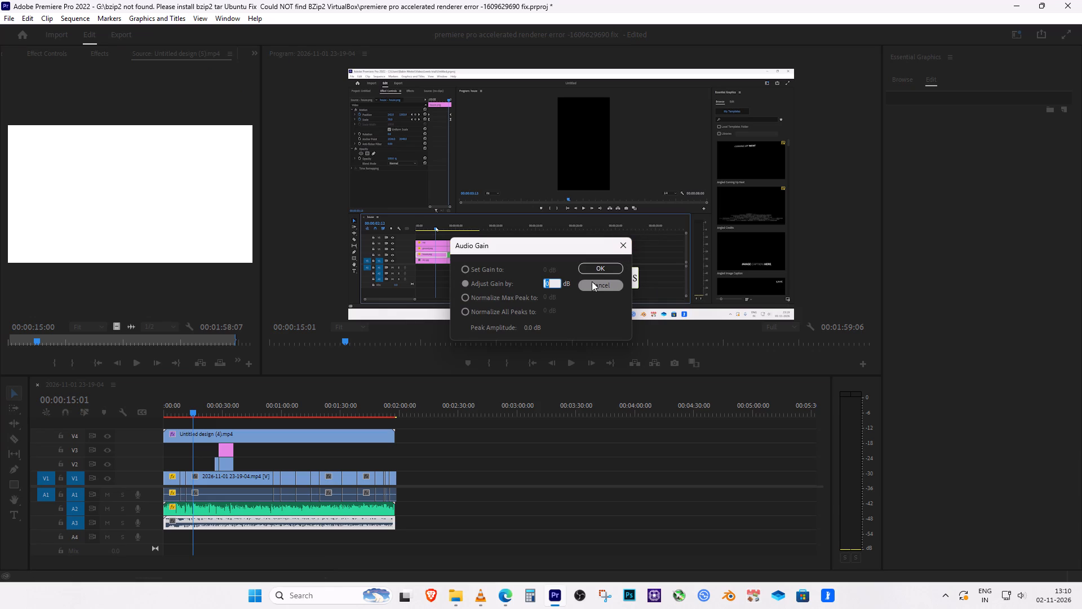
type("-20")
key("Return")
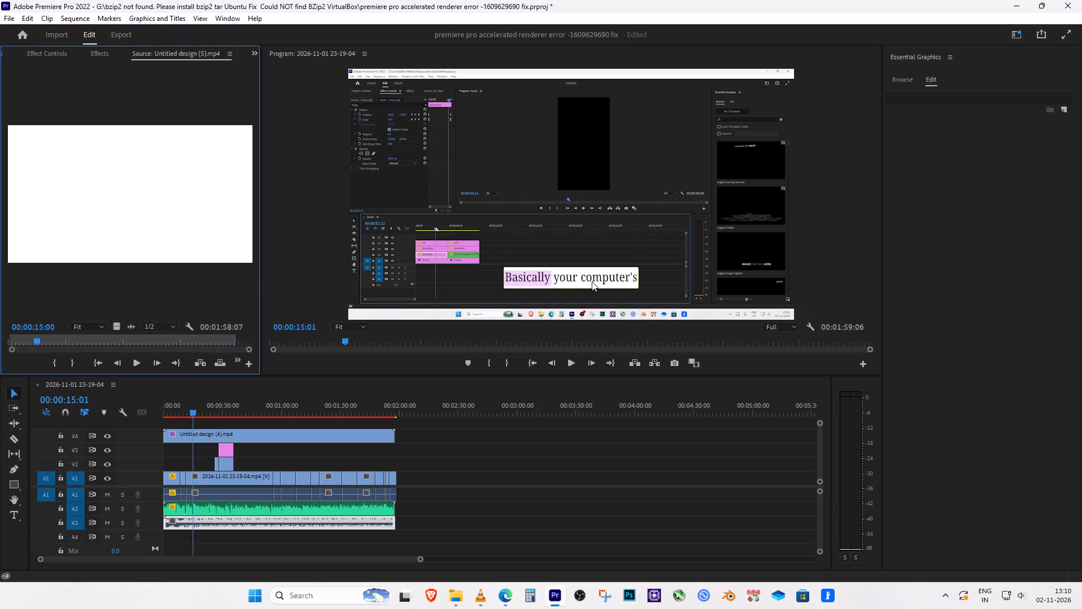
Close the Untitled design (5).mp4 clip in the Source monitor and show the project's media items.
left_click(228, 53)
left_click(281, 105)
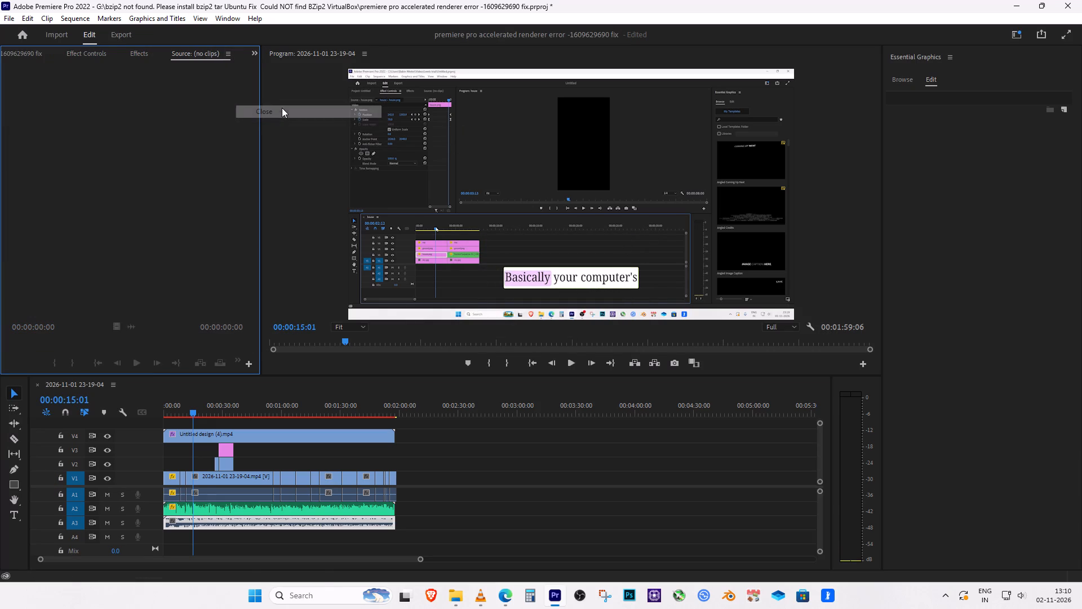
left_click(222, 526)
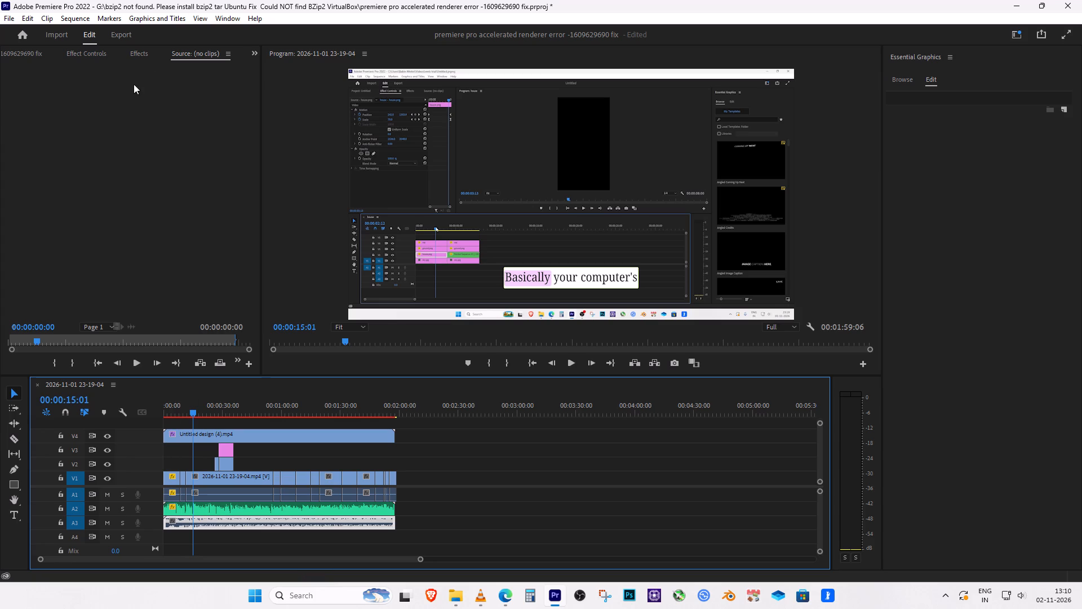
left_click(159, 51)
left_click(78, 53)
left_click(28, 54)
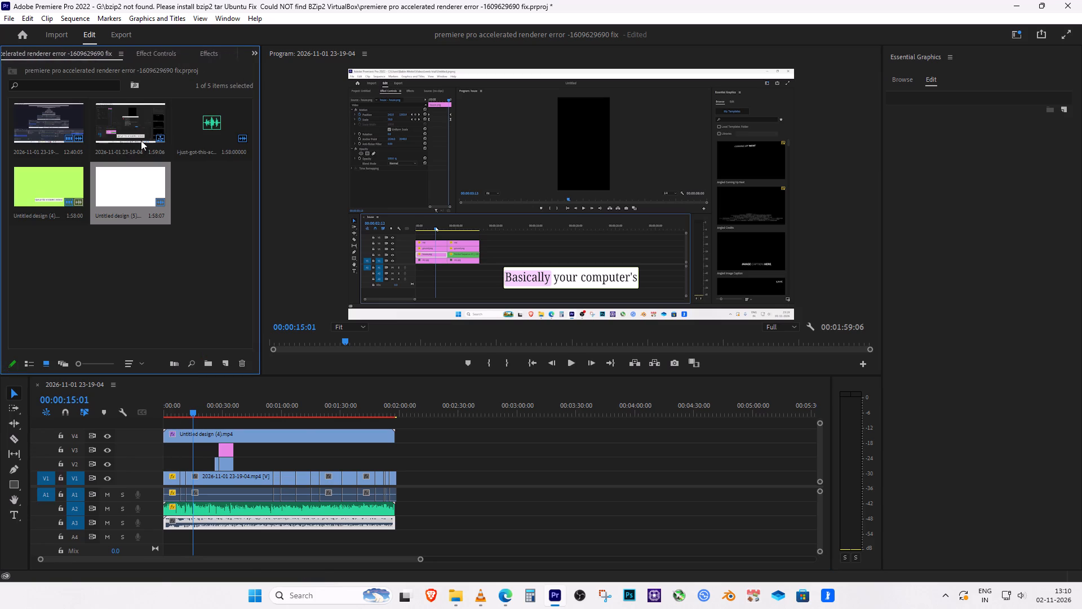
Adjust the A3 music clip's audio gain by -20 dB.
left_click(273, 524)
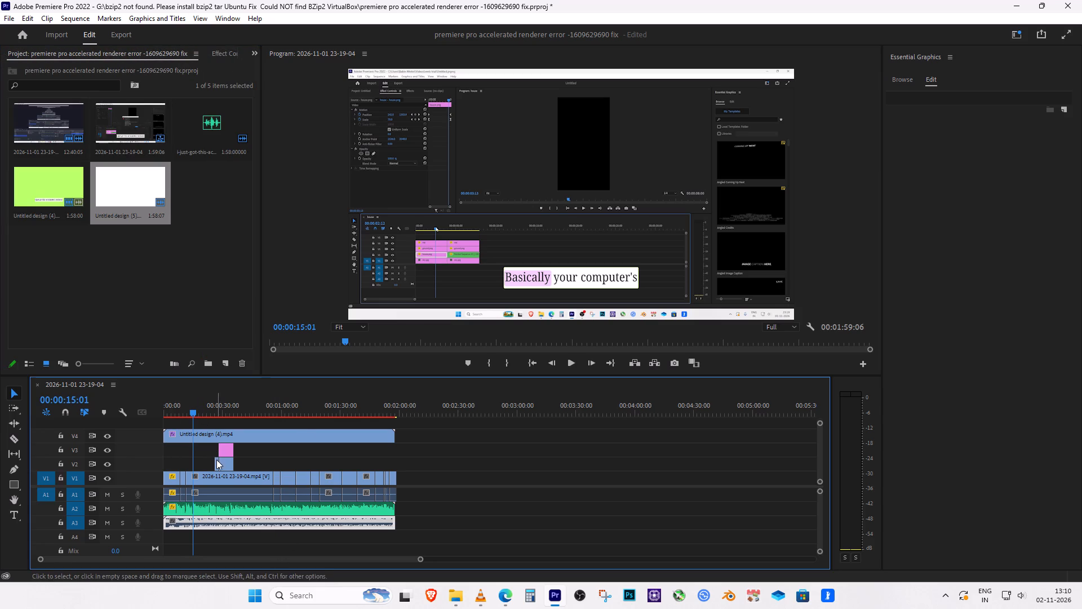
key("g")
key("minus")
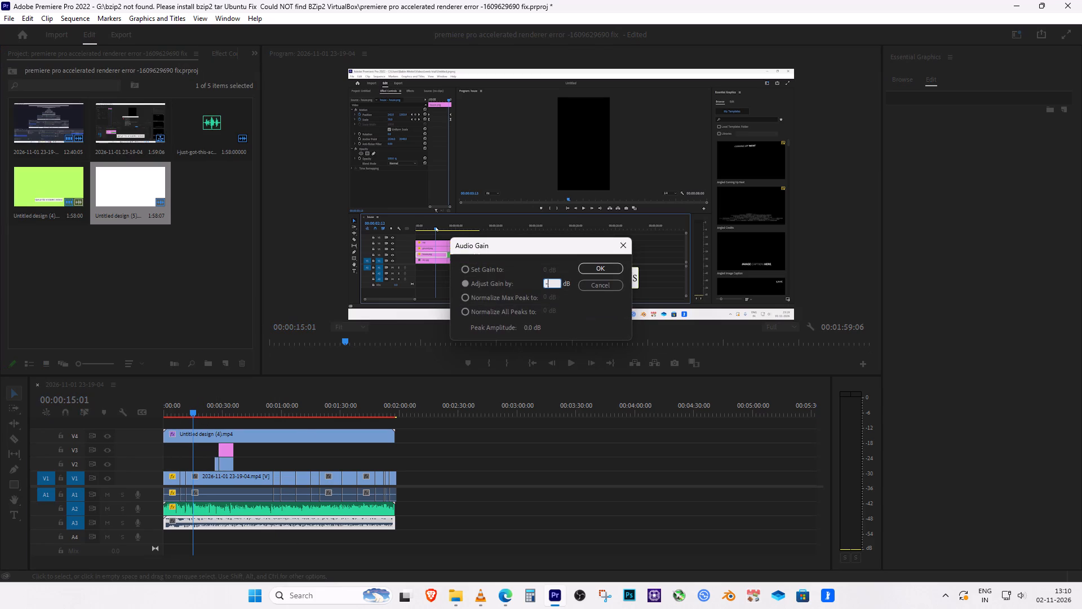
type("20")
key("Return")
Play the sequence from the start to check the music level against the voice-over.
left_click_drag(183, 405, 127, 420)
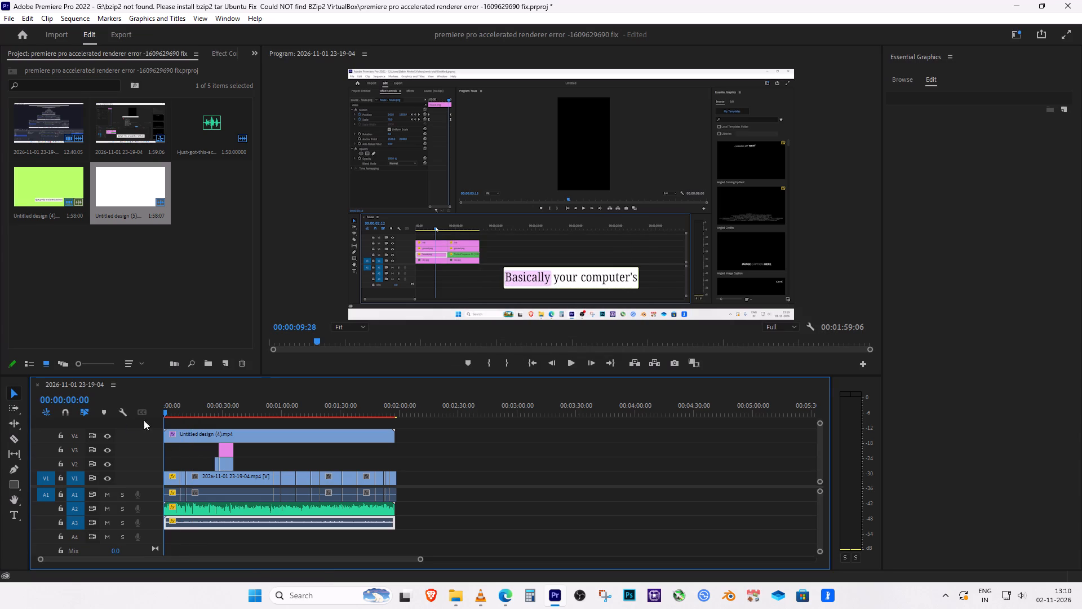
key("space")
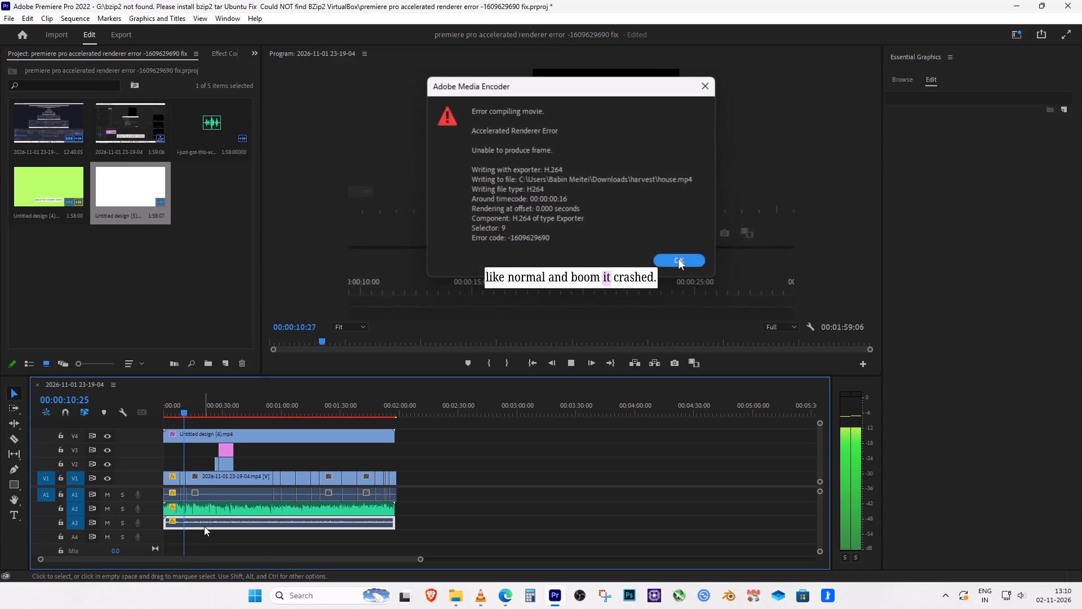
key("space")
Adjust the A3 music clip's audio gain by 2 dB.
left_click(214, 524)
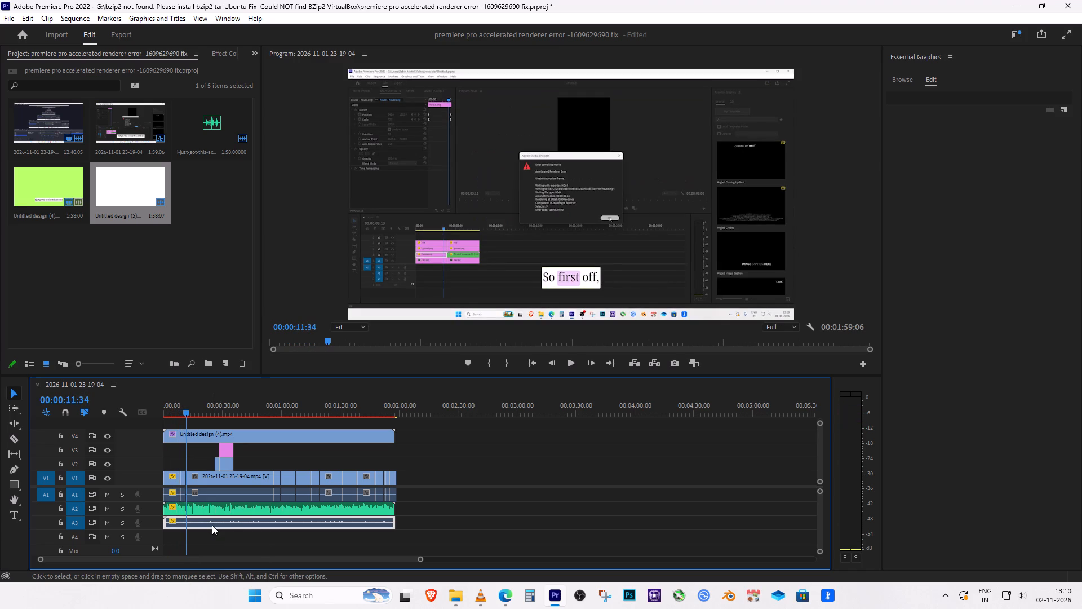
key("g")
key("2")
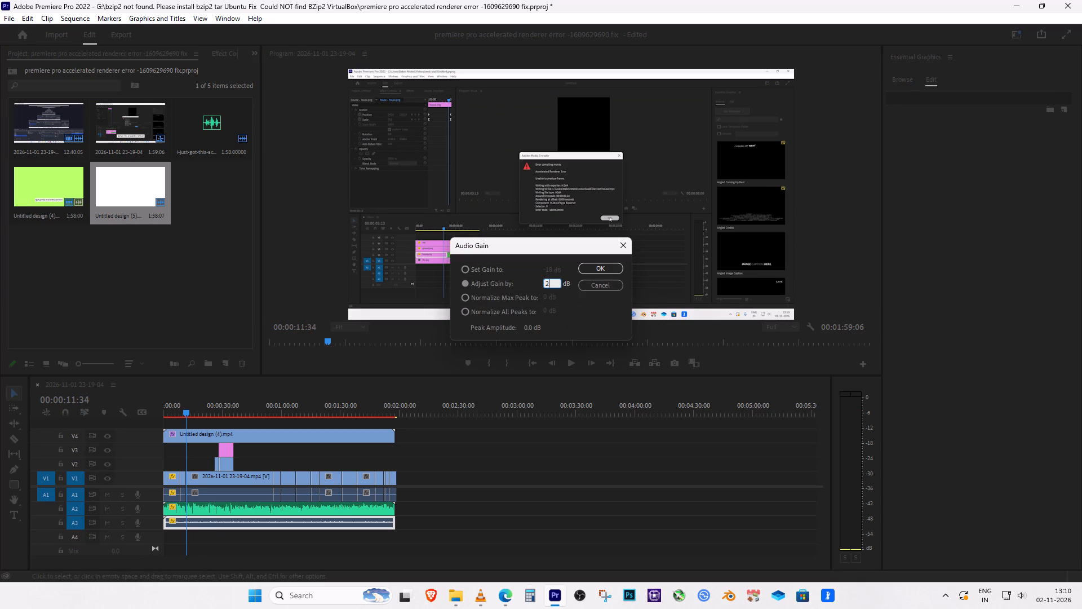
key("Return")
Play the sequence from the current position to check the music level under the voice-over.
key("space")
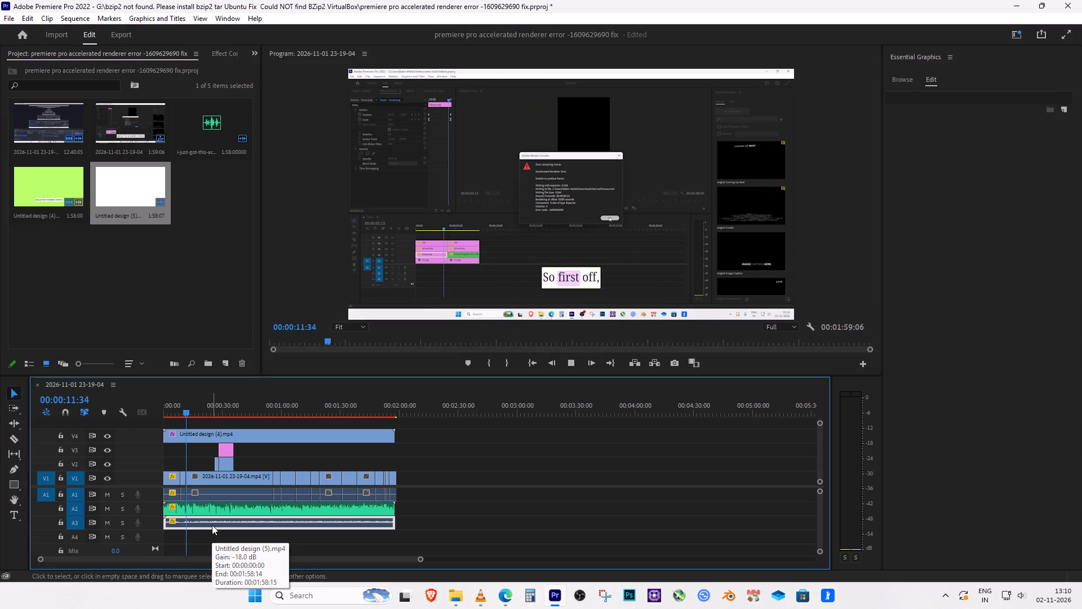
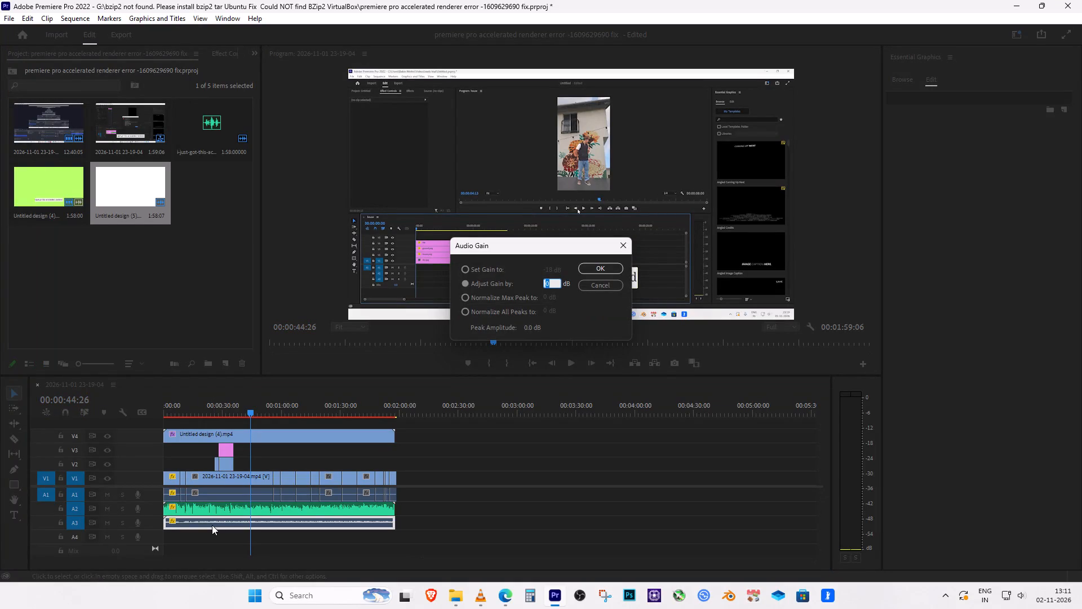
Adjust the A3 music clip's audio gain by 2 dB.
key("2")
key("Return")
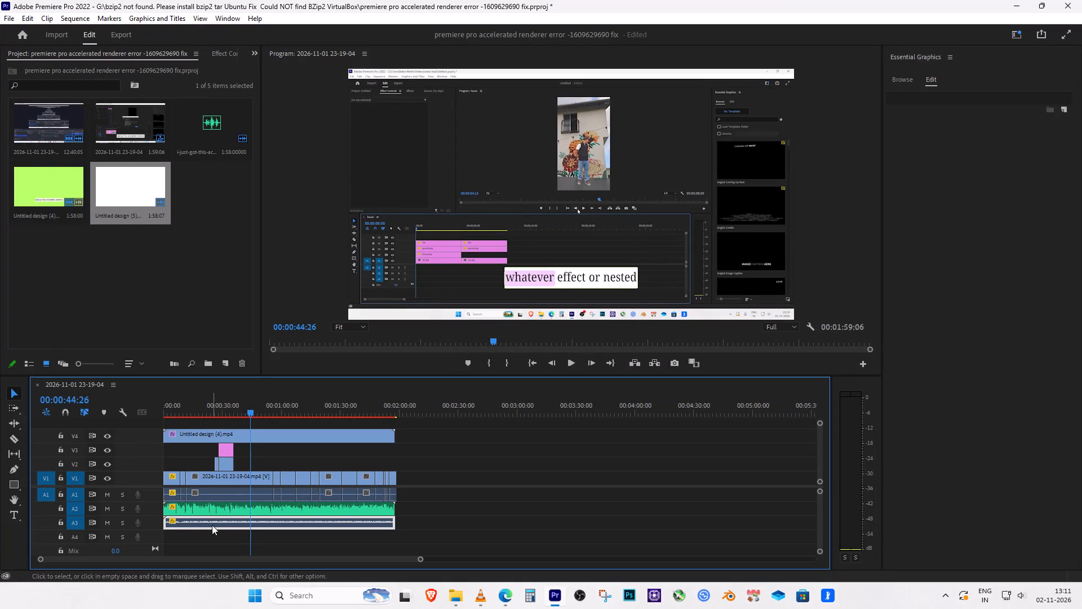
Play the sequence from the current position to check the music level under the voice-over.
key("space")
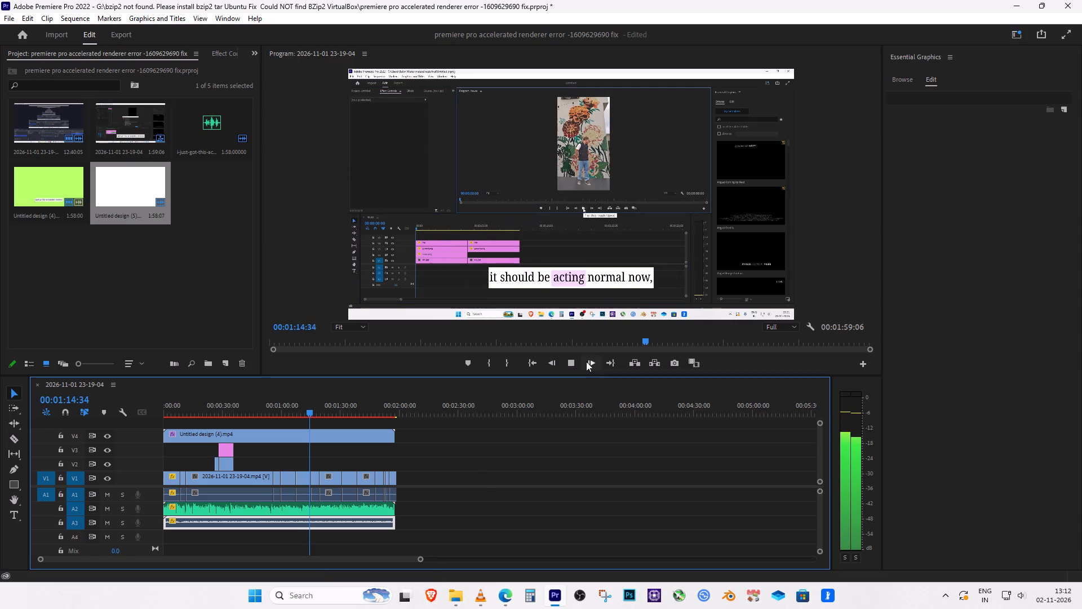
left_click(568, 362)
Open the sequence's export settings and choose the Match Source - Adaptive High Bitrate preset.
left_click(118, 37)
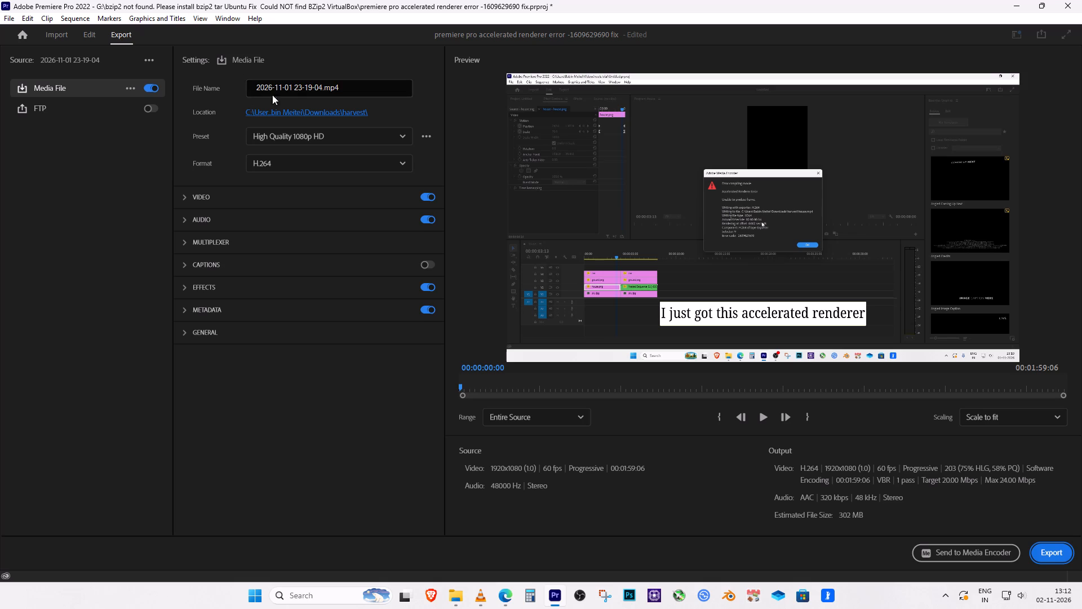
left_click(318, 132)
left_click(322, 270)
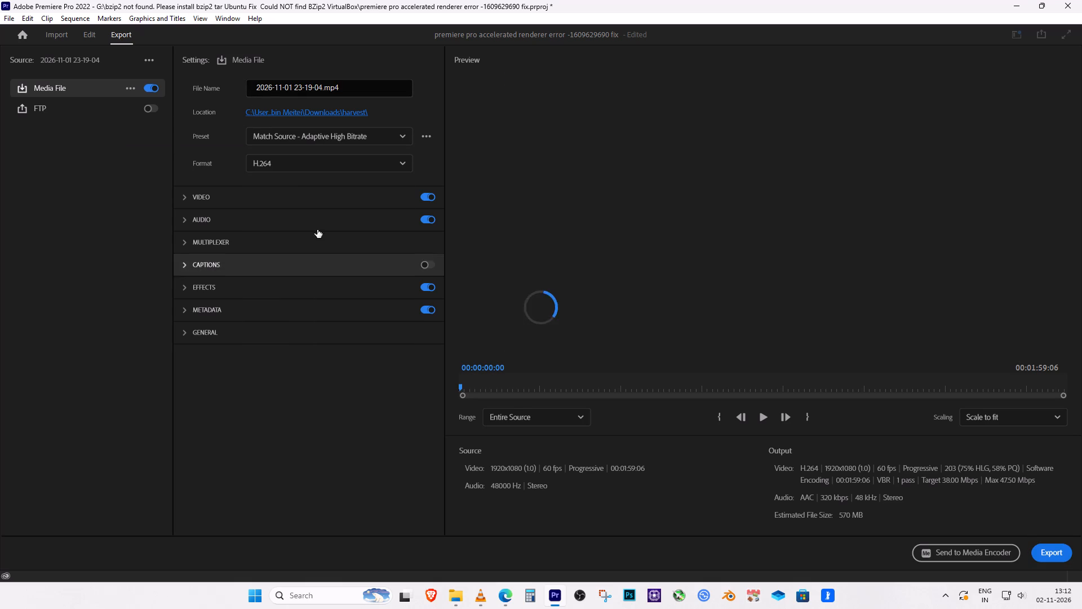
Set the export location to the "bzip2 not found. Please install bzip2 tar Ubuntu Fix Could NOT find BZip2 VirtualBox" folder on drive G.
left_click(321, 118)
left_click(325, 111)
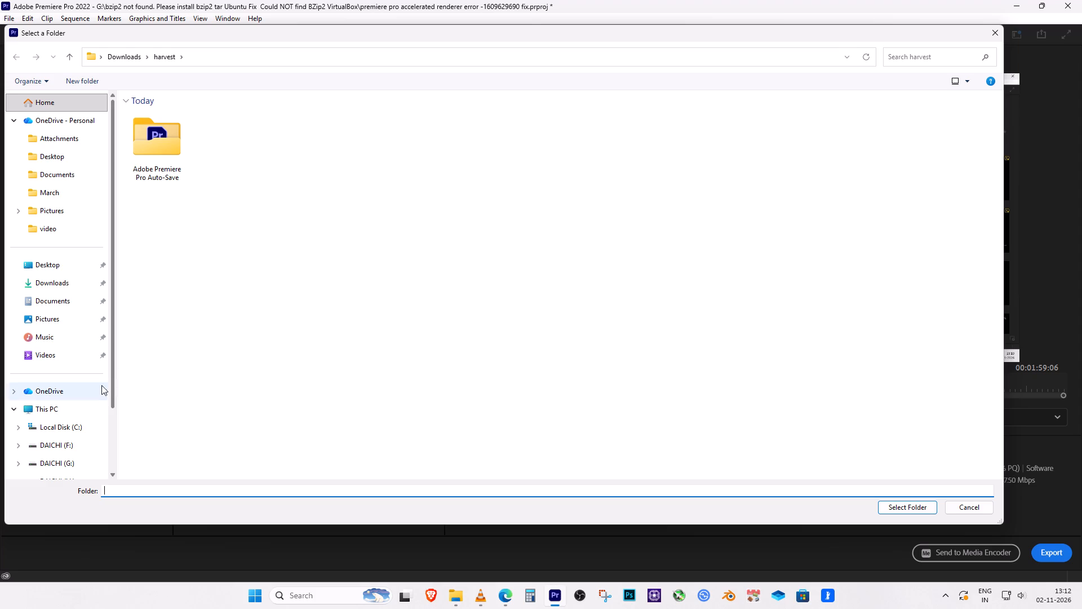
left_click(69, 463)
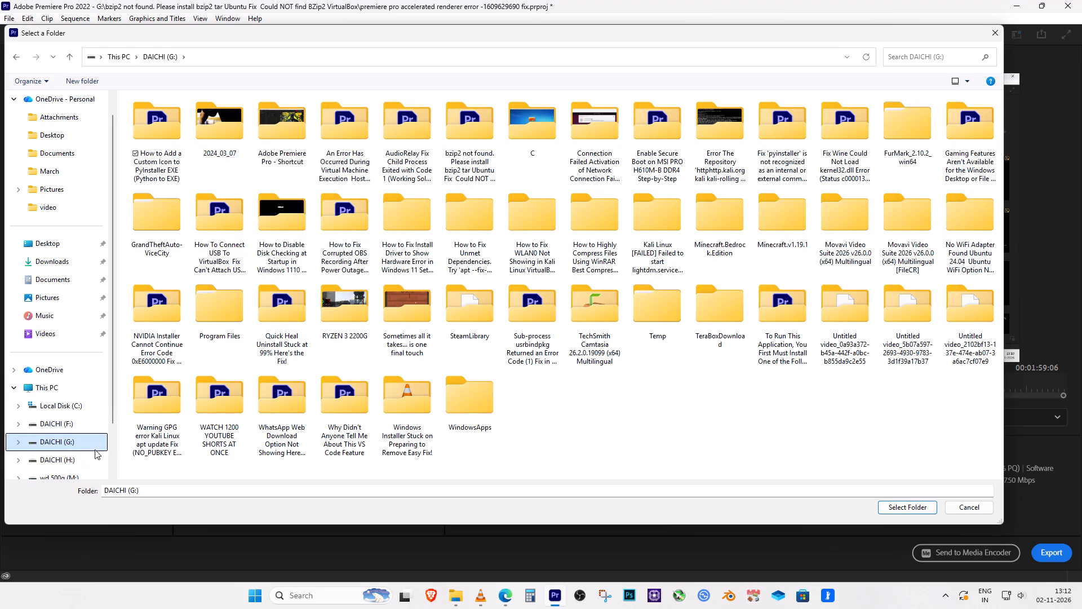
left_click(347, 297)
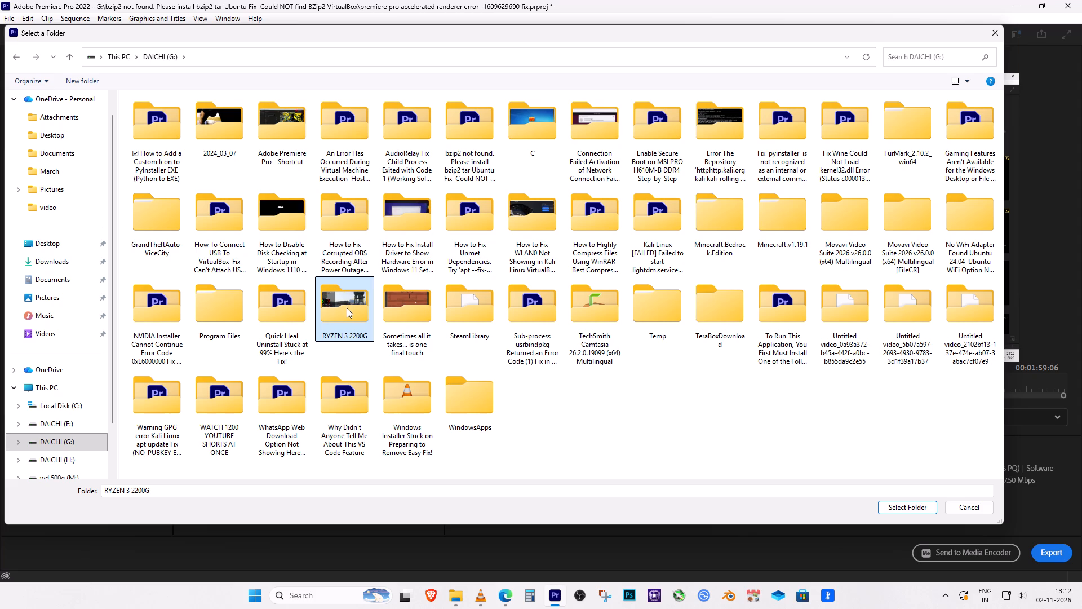
double_click(465, 164)
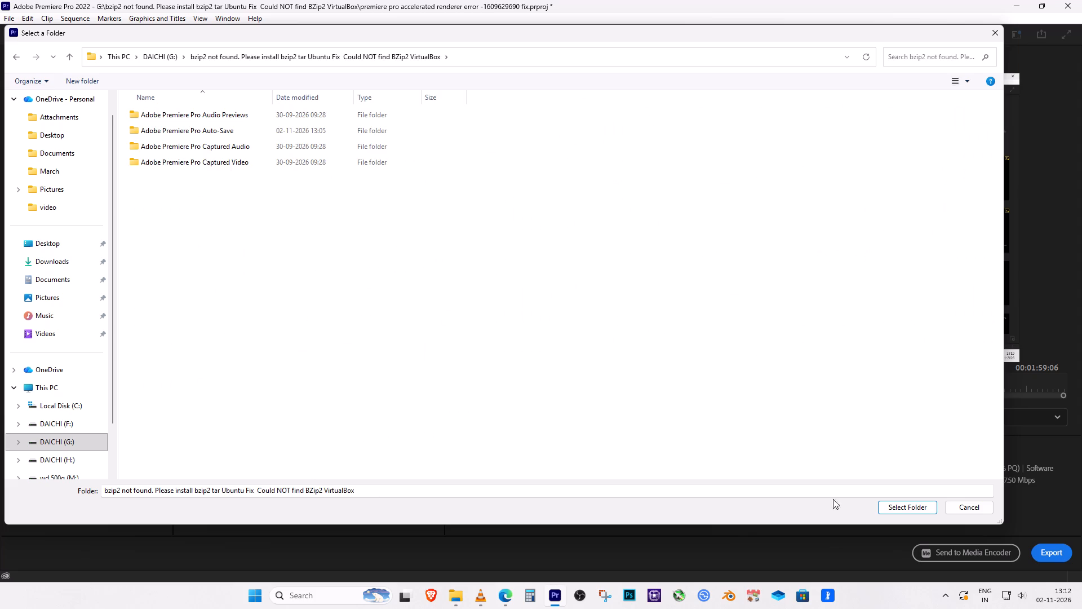
left_click(920, 505)
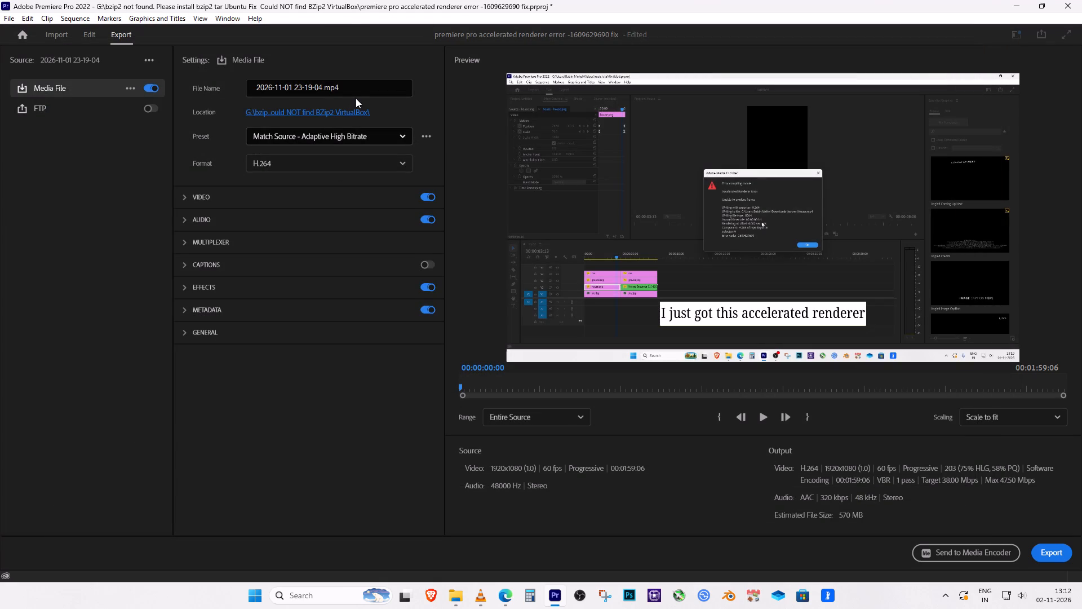
left_click(499, 595)
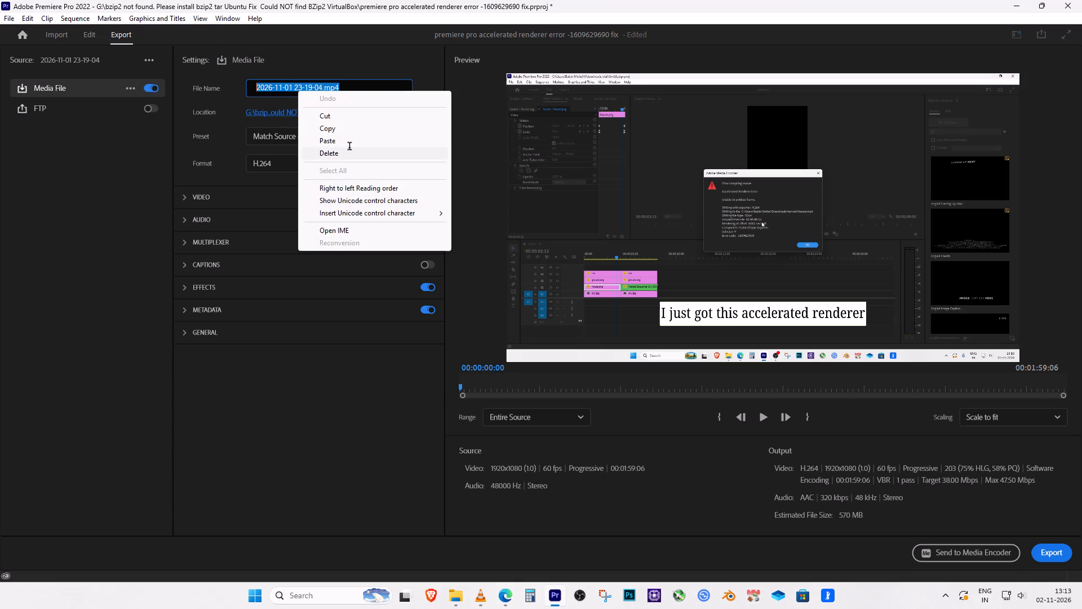
left_click(350, 141)
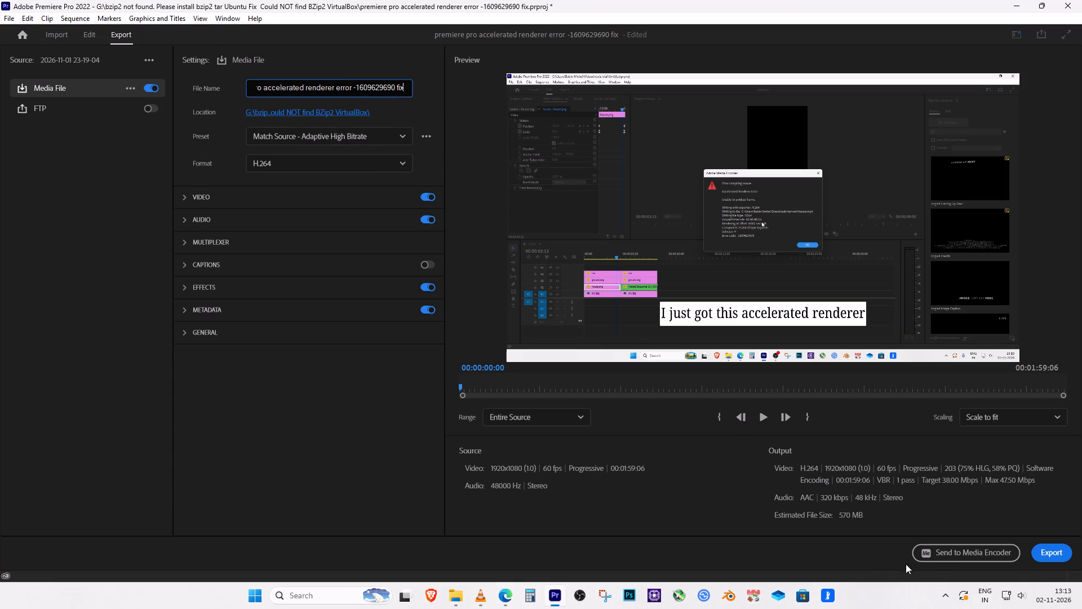
Start exporting the tutorial video with the configured settings.
double_click(1053, 554)
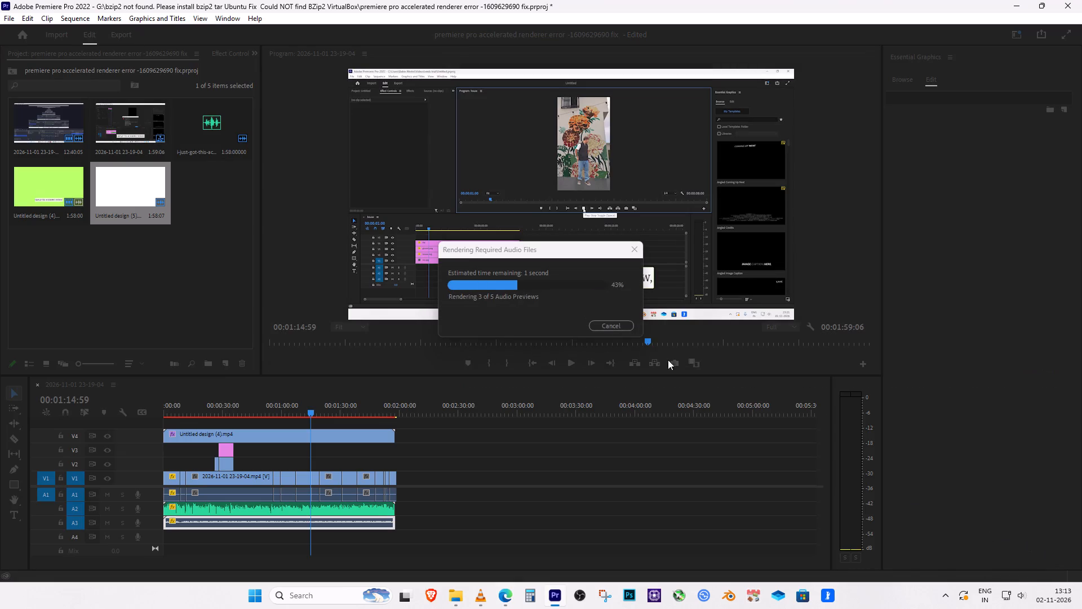
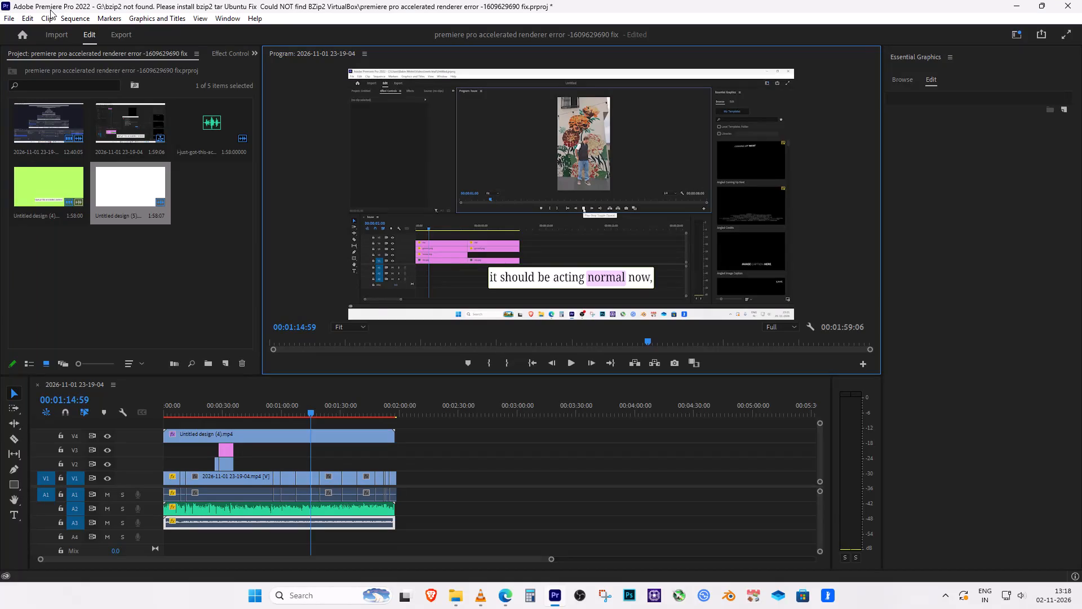
Save the tutorial project and close Premiere Pro.
left_click(11, 19)
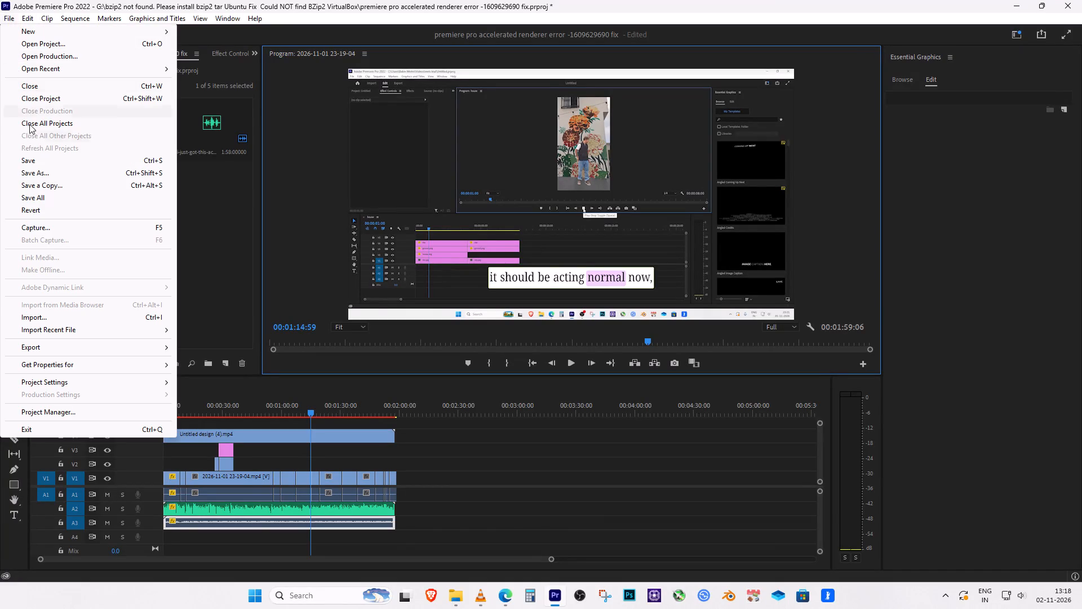
left_click(34, 157)
left_click(1081, 0)
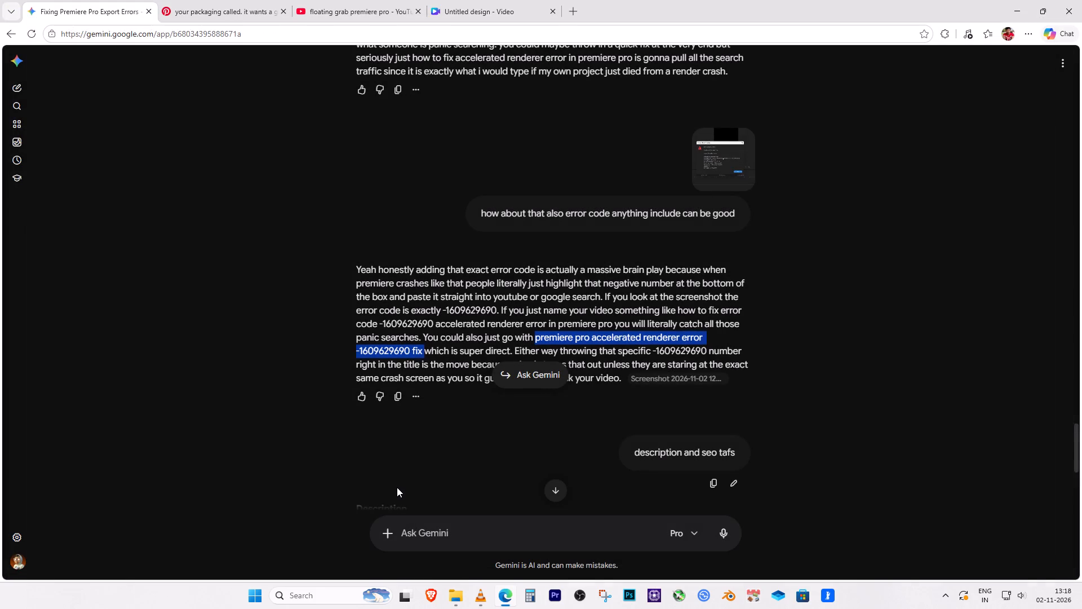
In File Explorer, open the "bzip2 not found. Please install bzip2 tar Ubuntu Fix Could NOT find BZip2 VirtualBox" folder on drive G with large icons.
left_click(458, 596)
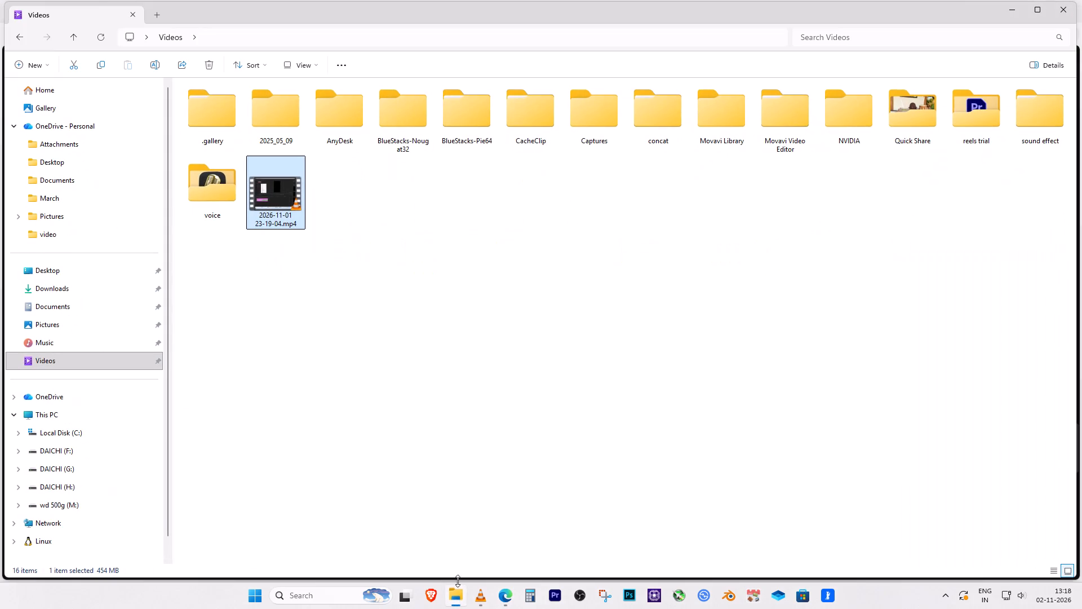
left_click(78, 468)
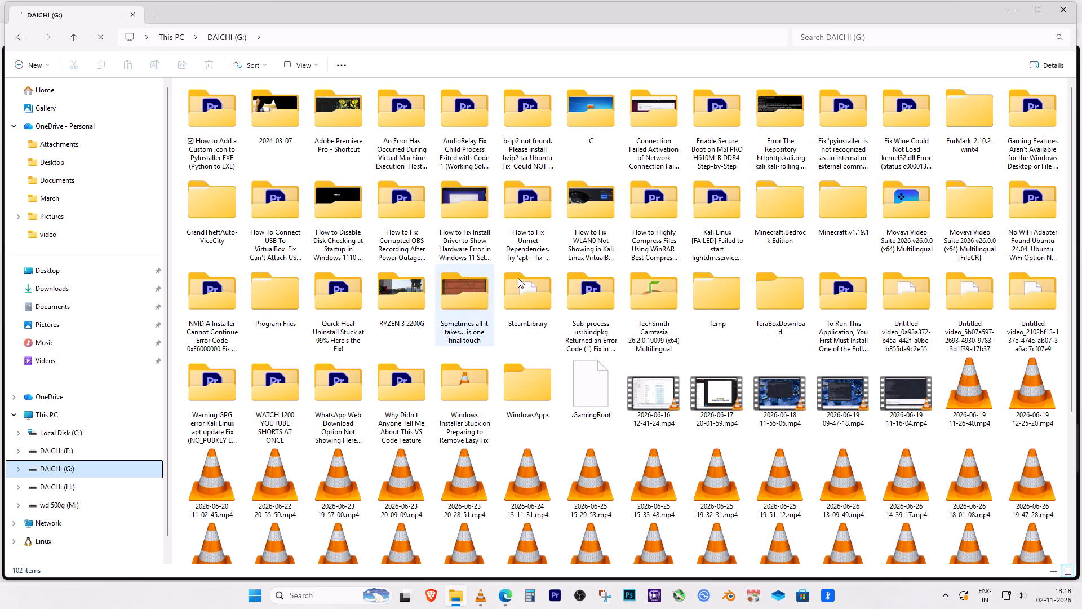
double_click(552, 157)
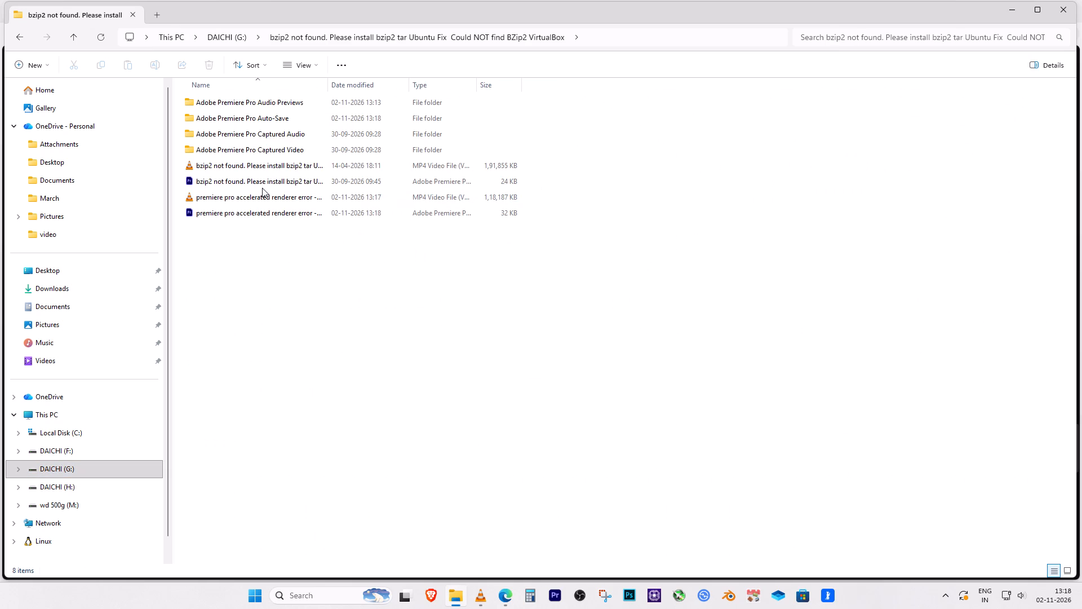
right_click(366, 298)
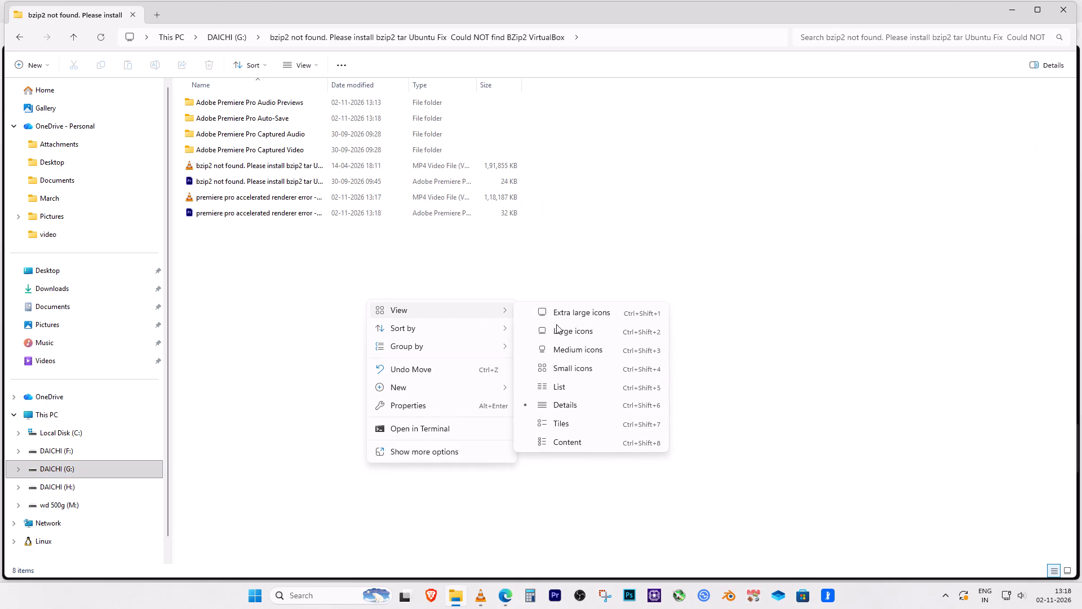
left_click(560, 331)
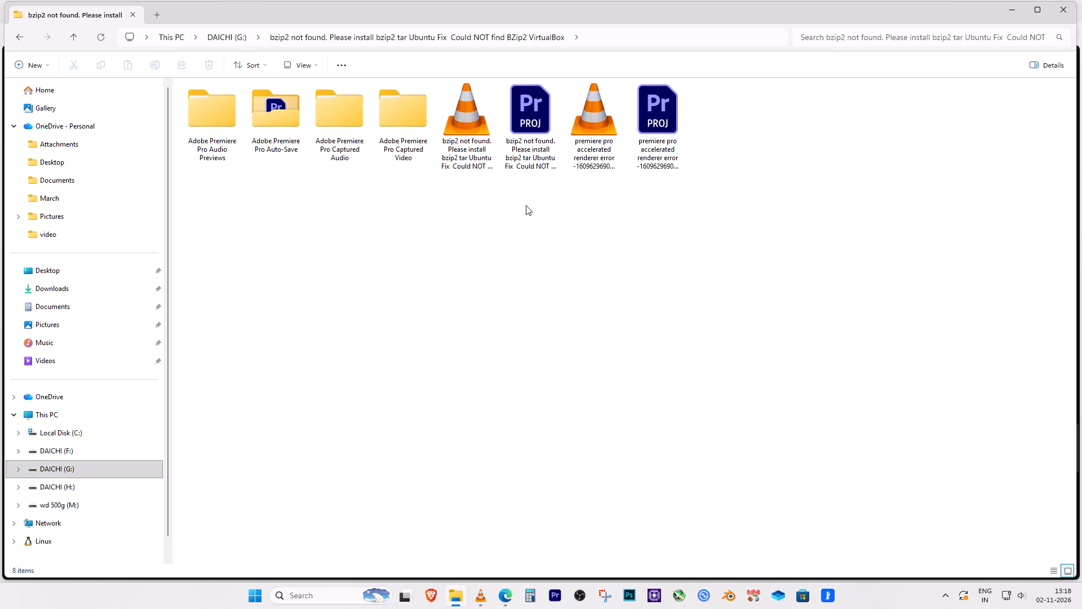
double_click(584, 145)
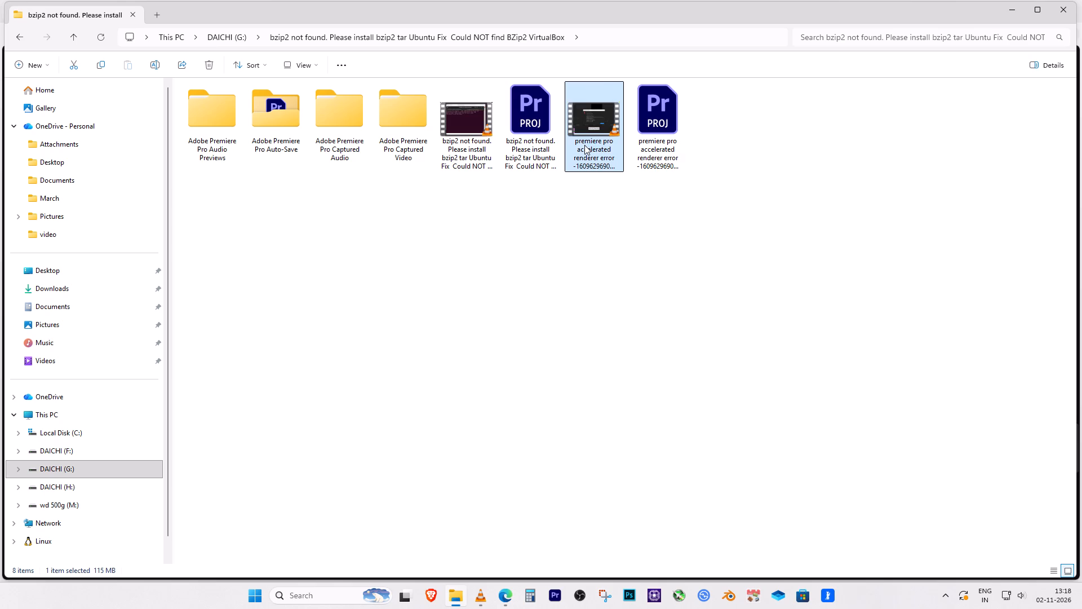
left_click(484, 597)
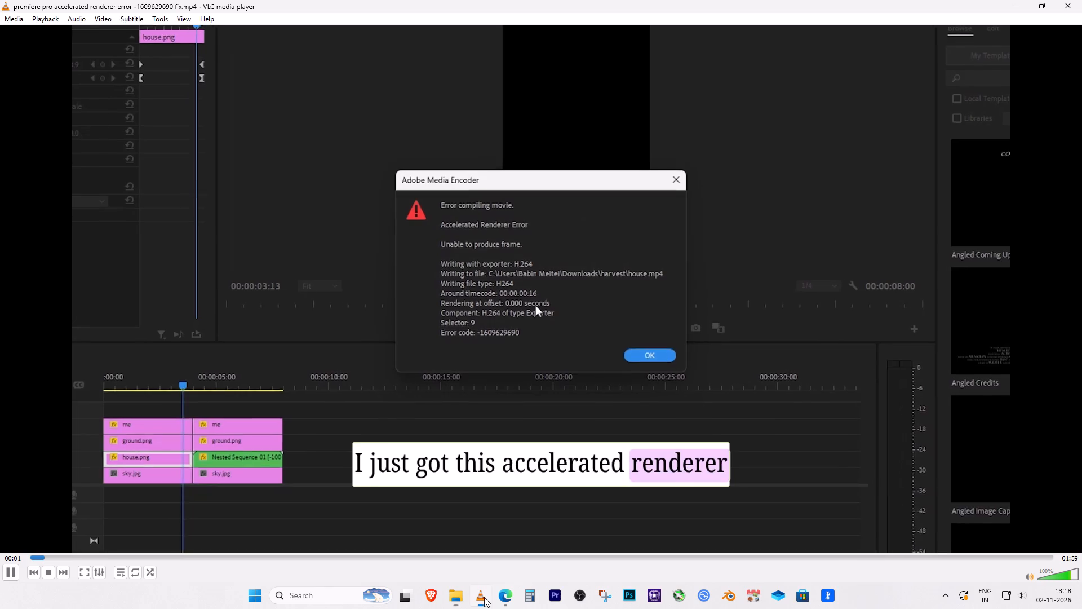